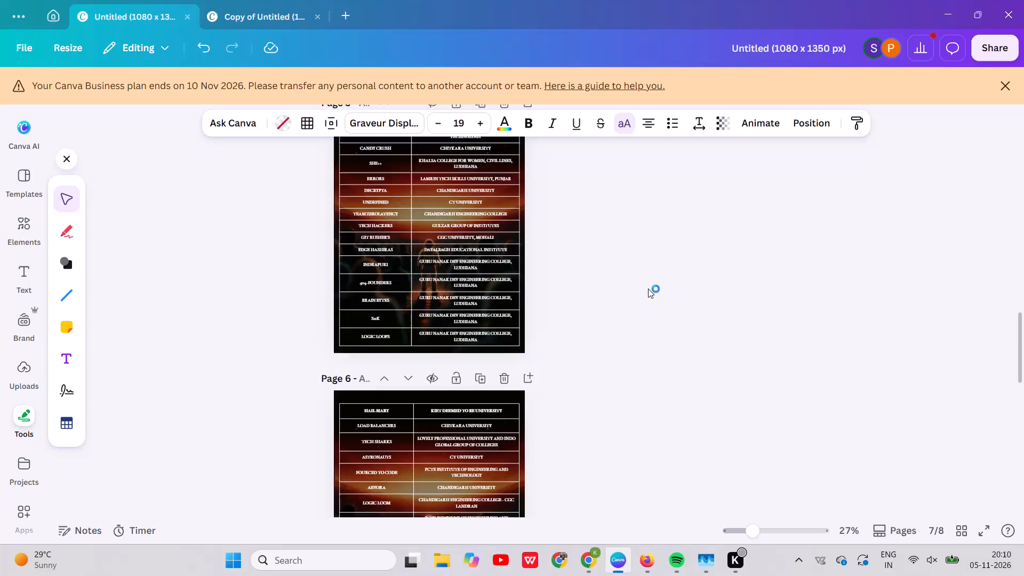
# Add a rectangle shape to page 2, fill it black and set its transparency to 45.
pyautogui.scroll(6, 648, 289)
pyautogui.scroll(-2, 648, 289)
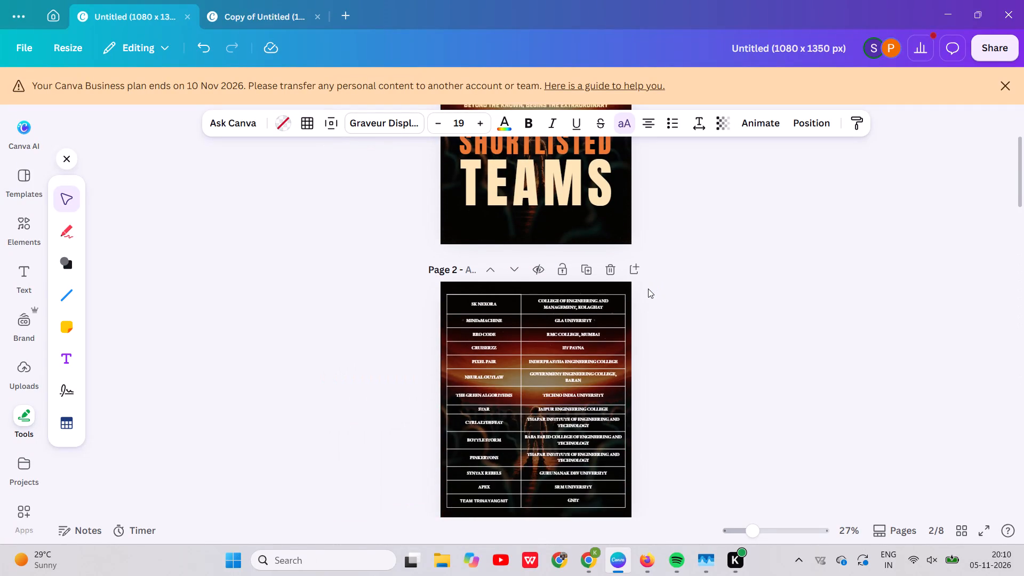
pyautogui.scroll(-1, 648, 289)
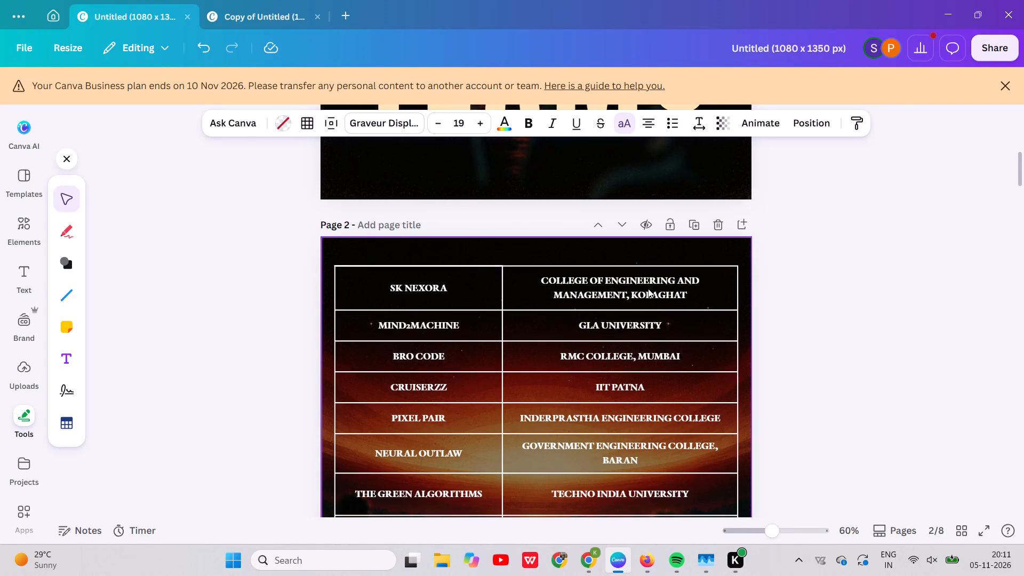
pyautogui.press('r')
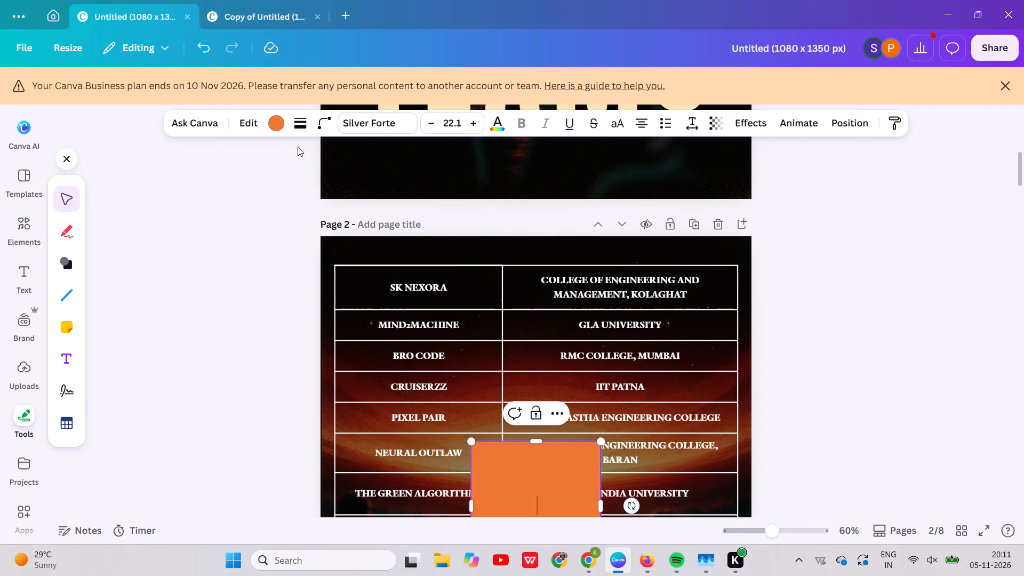
pyautogui.click(268, 118)
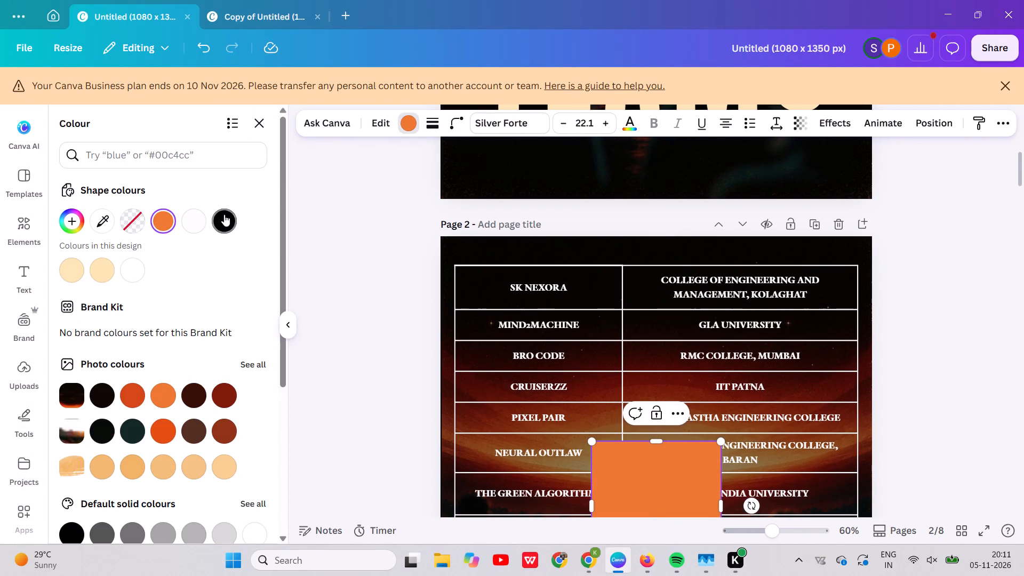
pyautogui.click(224, 214)
pyautogui.click(795, 119)
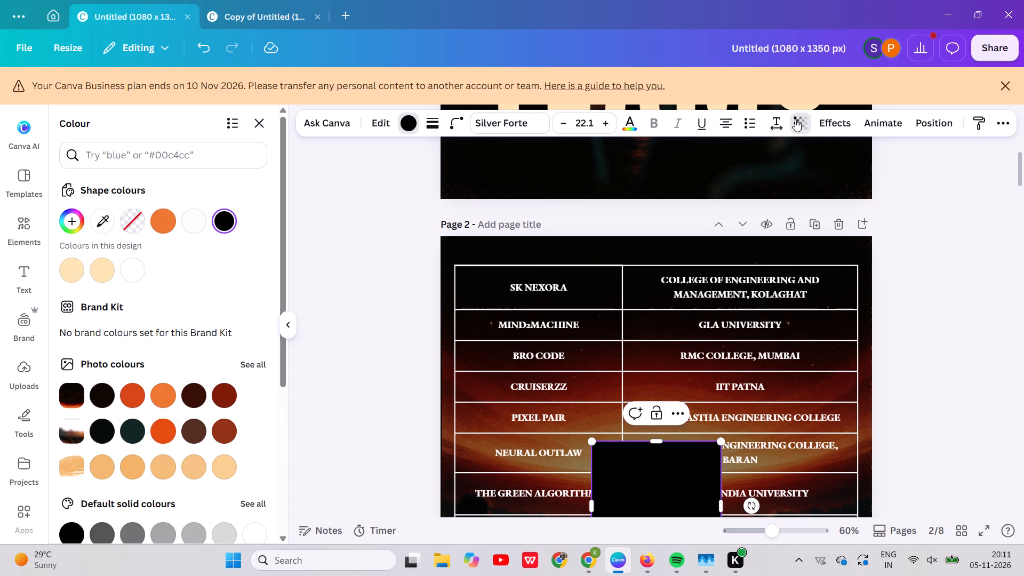
pyautogui.moveTo(829, 178); pyautogui.dragTo(767, 179)
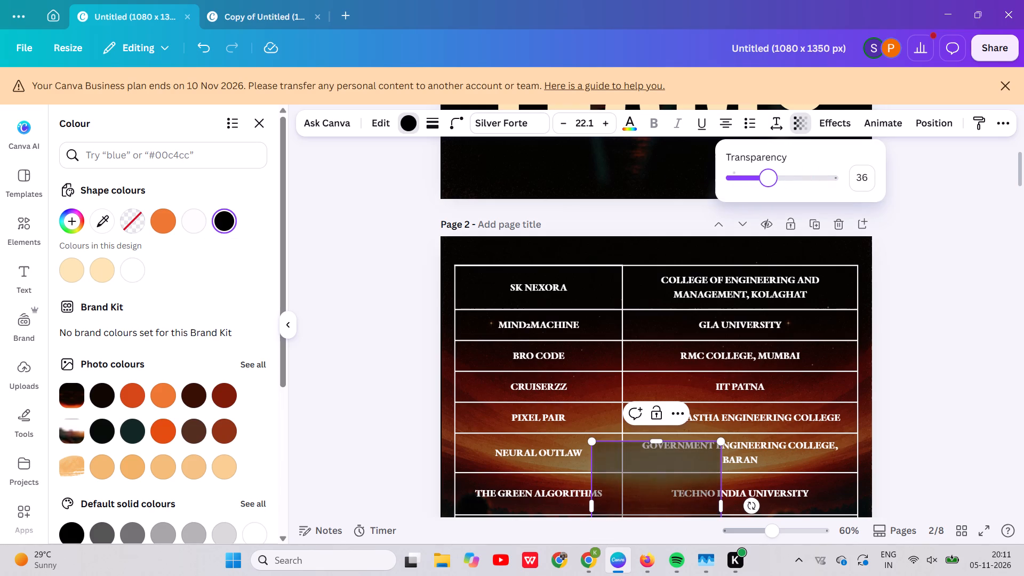
pyautogui.moveTo(767, 179); pyautogui.dragTo(777, 180)
pyautogui.scroll(-2, 777, 180)
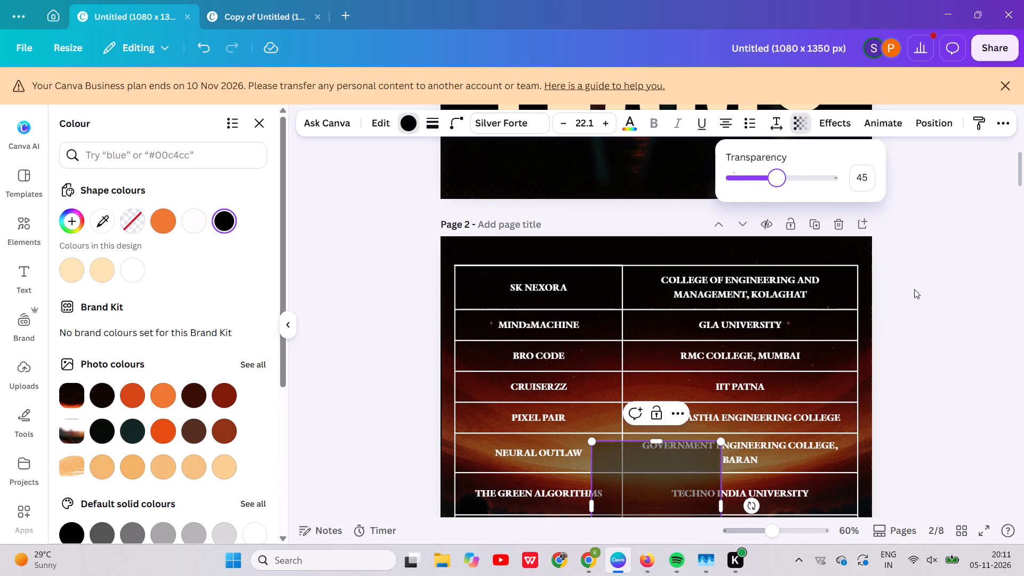
pyautogui.click(914, 289)
# Resize the black rectangle to cover the whole page 2 table, about 1,012 by 1,208 px.
pyautogui.scroll(-2, 914, 289)
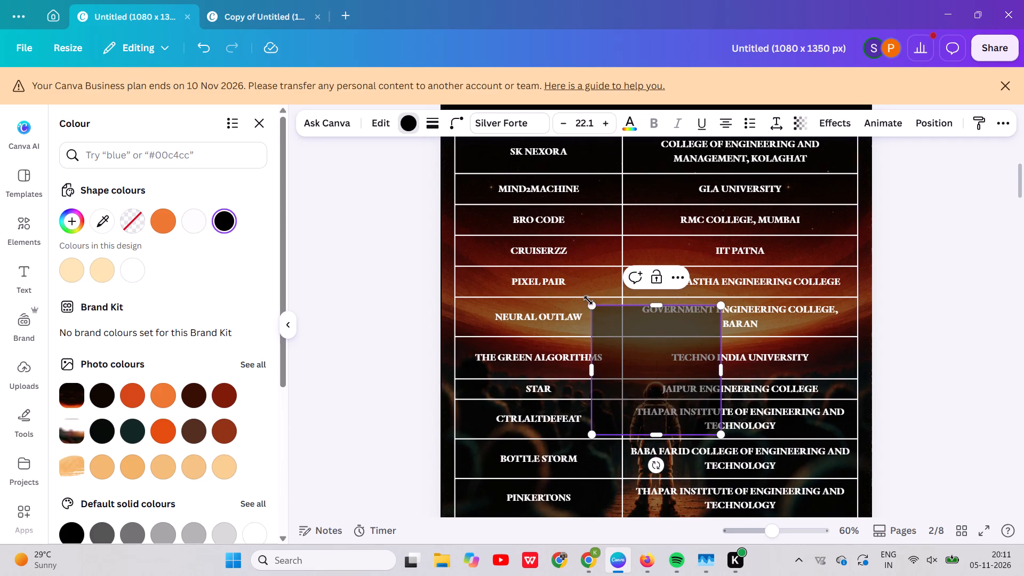
pyautogui.moveTo(588, 300); pyautogui.dragTo(524, 210)
pyautogui.scroll(1, 524, 210)
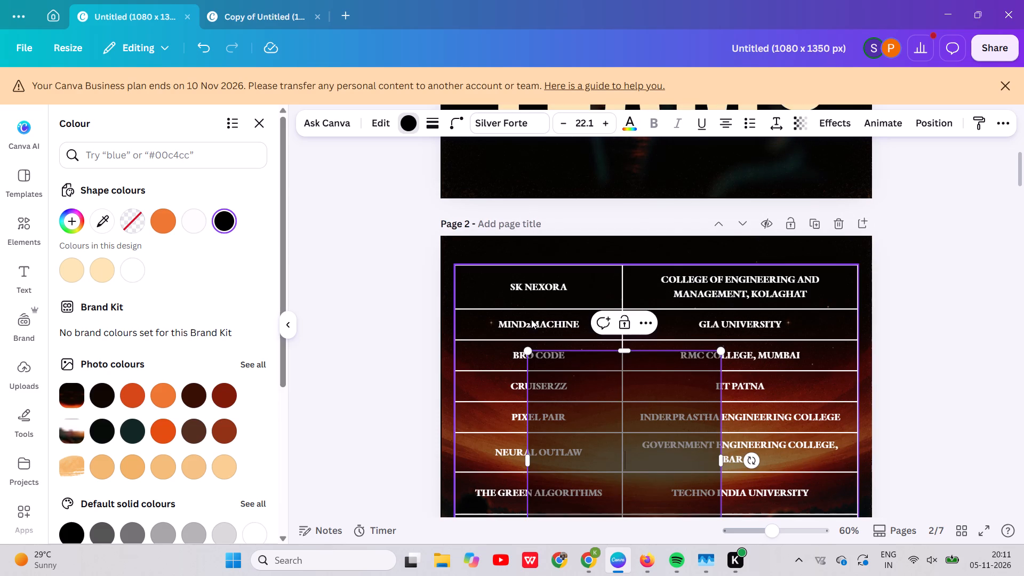
pyautogui.moveTo(524, 348); pyautogui.dragTo(454, 263)
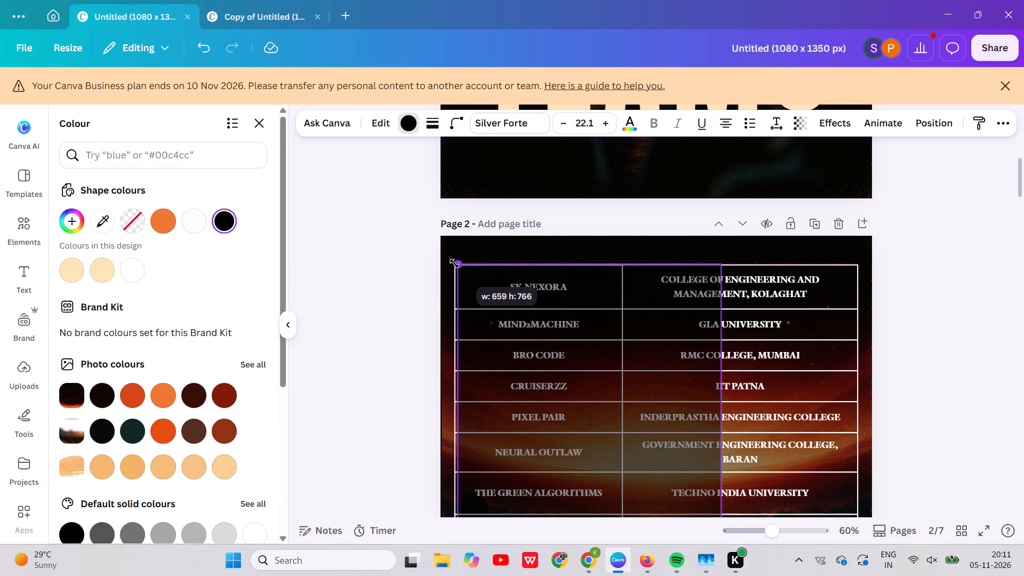
pyautogui.moveTo(454, 263); pyautogui.dragTo(452, 265)
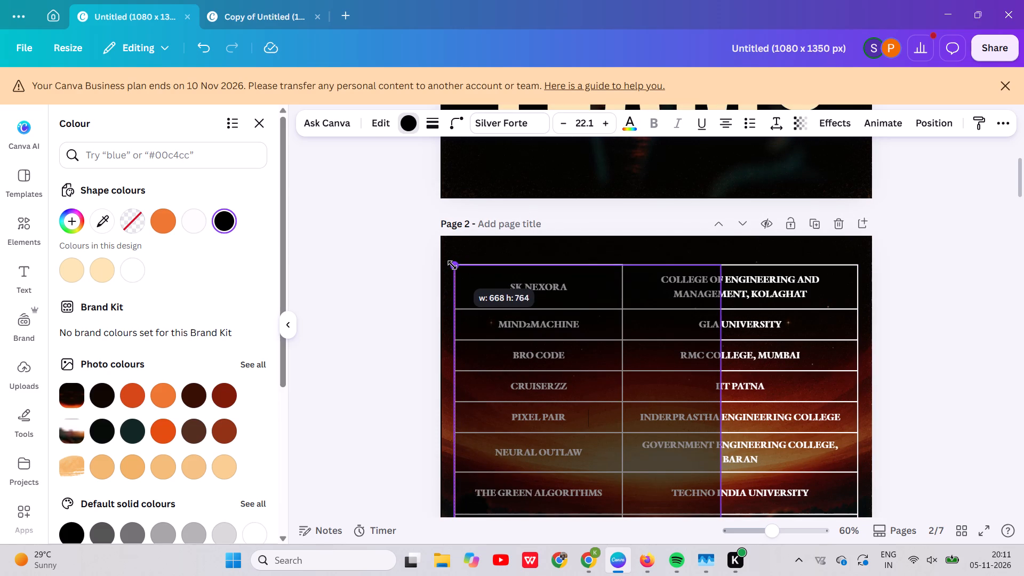
pyautogui.moveTo(452, 265); pyautogui.dragTo(452, 265)
pyautogui.moveTo(721, 268); pyautogui.dragTo(857, 267)
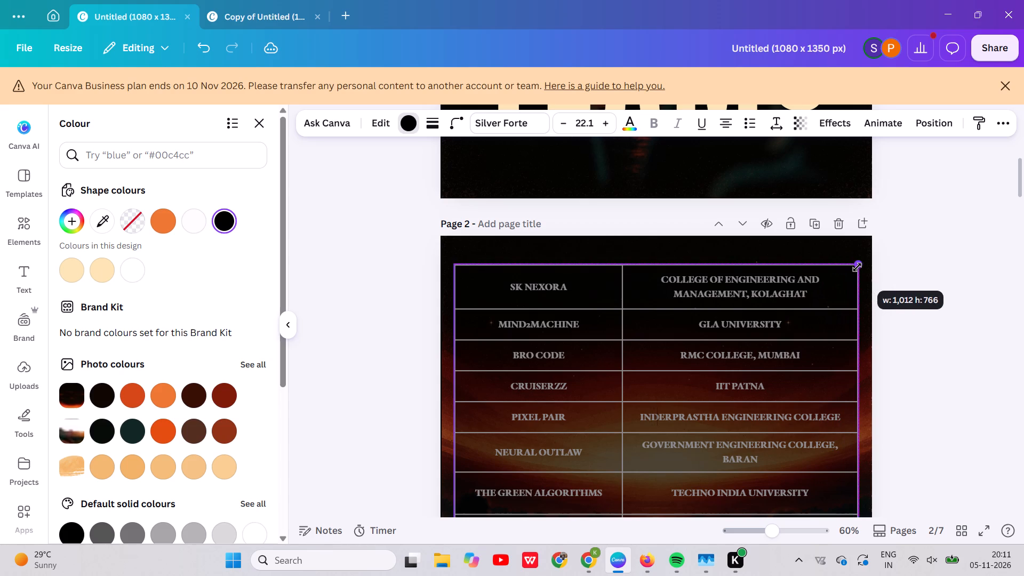
pyautogui.scroll(-5, 857, 267)
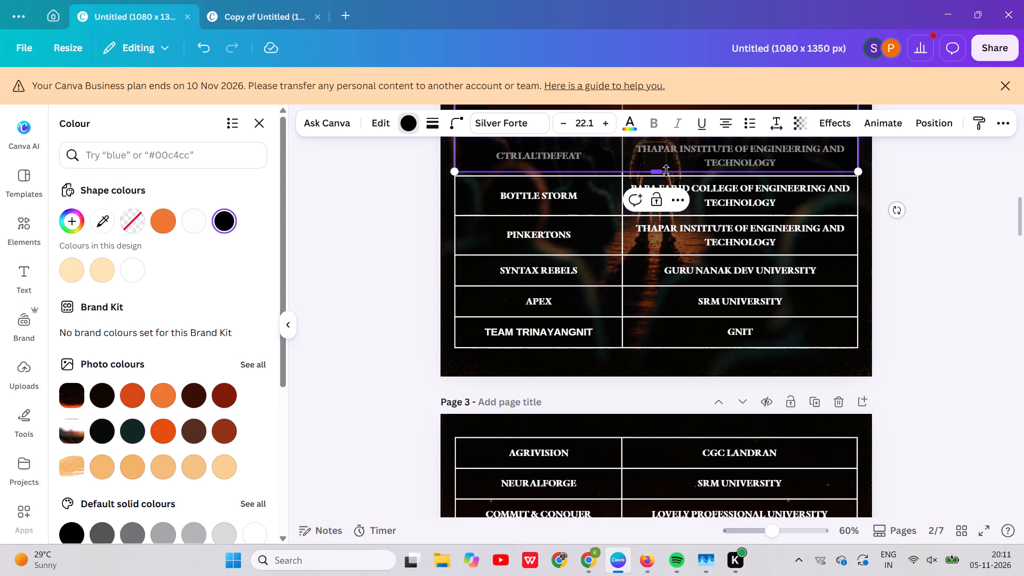
pyautogui.moveTo(659, 171); pyautogui.dragTo(677, 333)
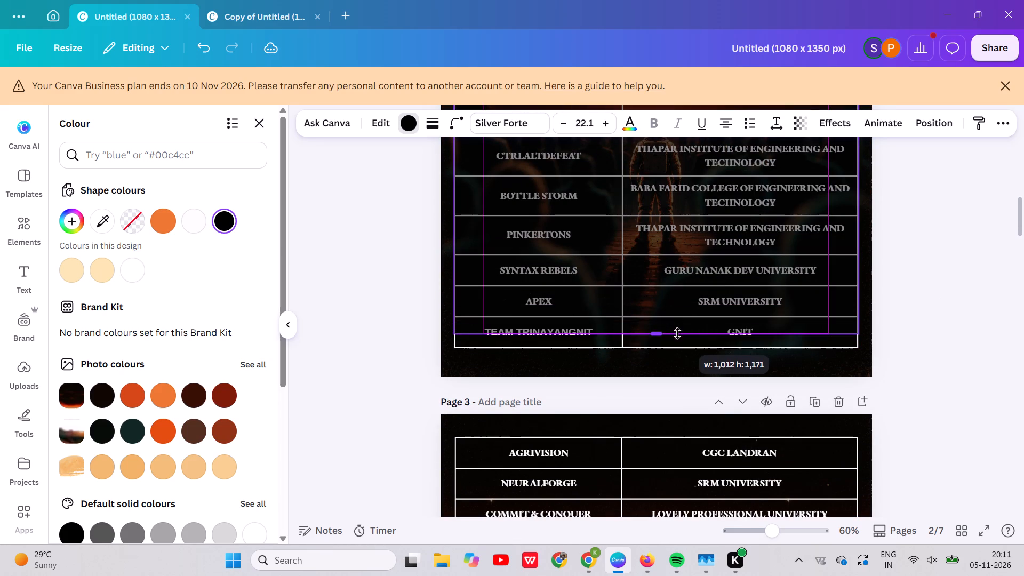
pyautogui.moveTo(677, 333); pyautogui.dragTo(677, 344)
# Move the black rectangle's layer directly beneath the table on page 2, above the locked background image.
pyautogui.rightClick(677, 309)
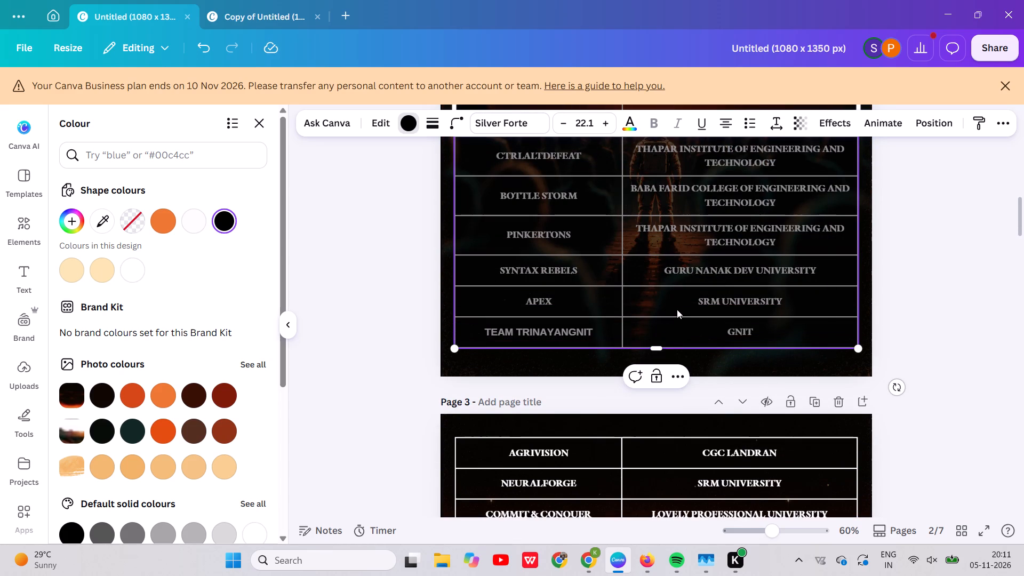
pyautogui.rightClick(695, 287)
pyautogui.rightClick(760, 299)
pyautogui.click(926, 123)
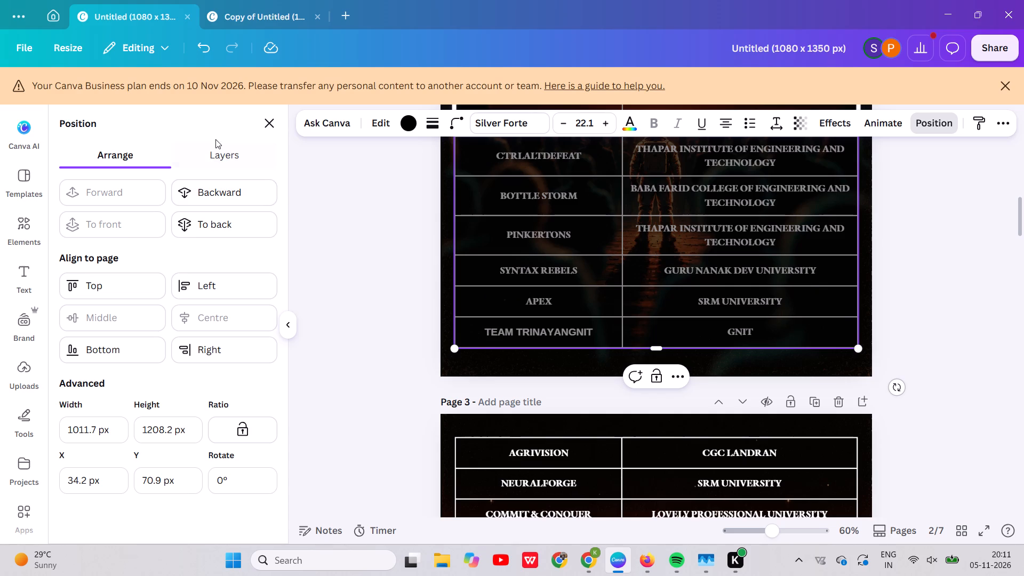
pyautogui.click(223, 152)
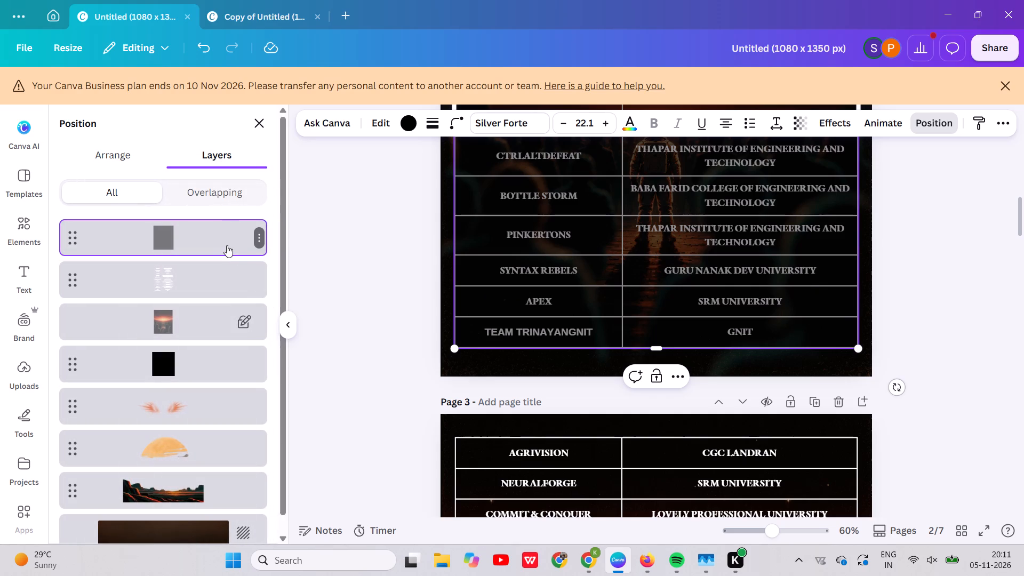
pyautogui.moveTo(227, 245); pyautogui.dragTo(231, 311)
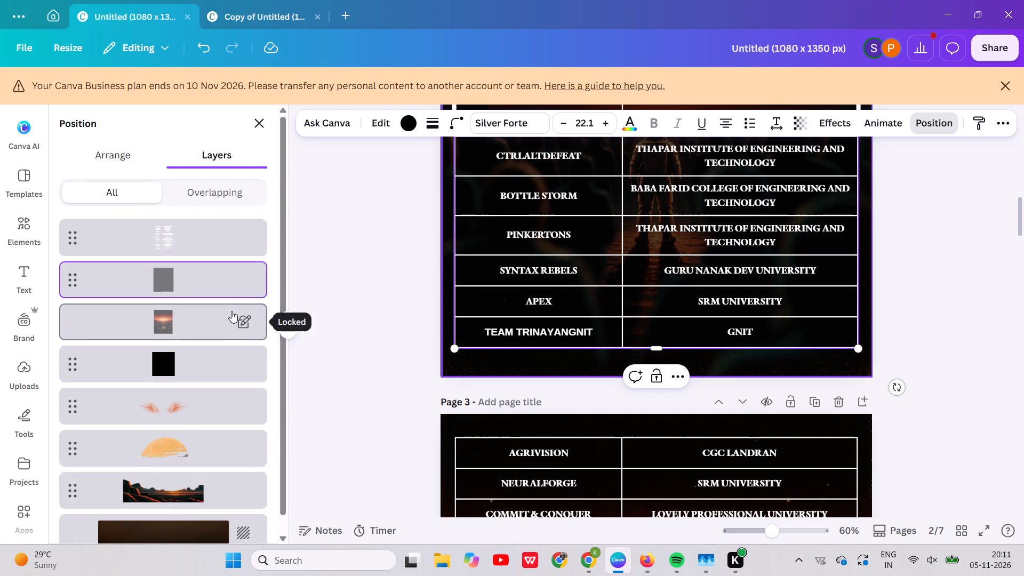
pyautogui.click(927, 310)
pyautogui.scroll(1, 927, 310)
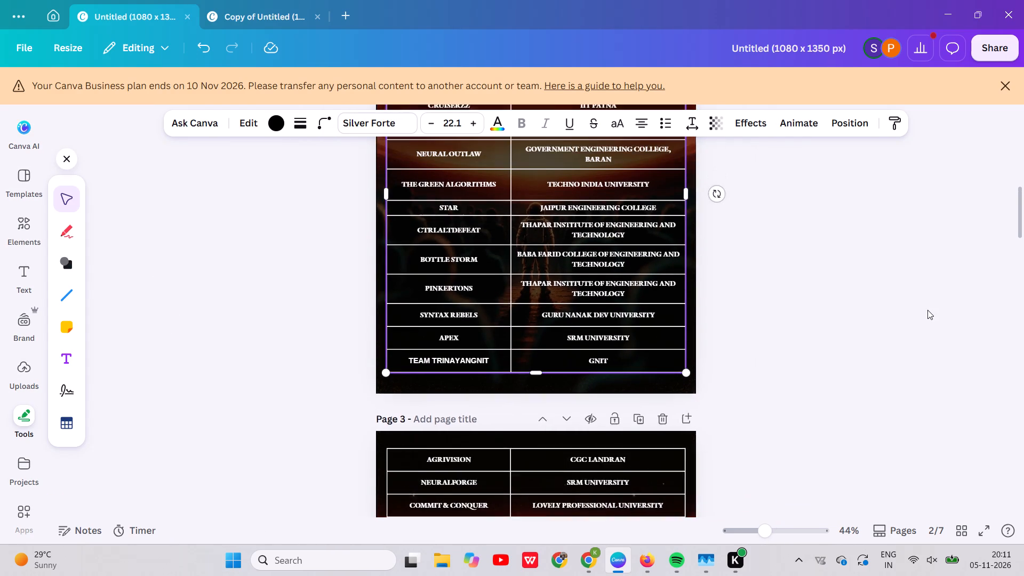
pyautogui.scroll(3, 927, 310)
pyautogui.rightClick(927, 310)
pyautogui.click(927, 310)
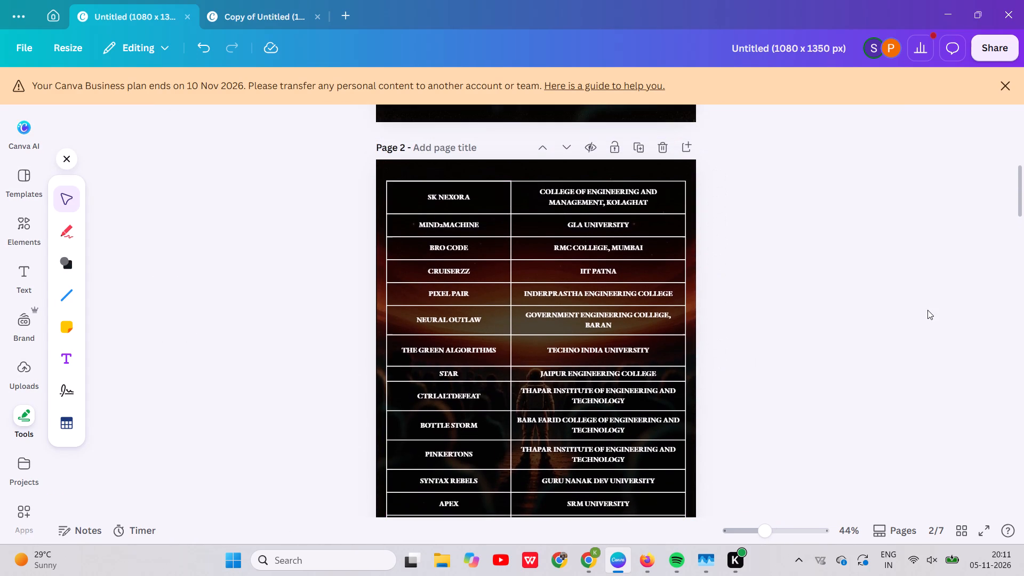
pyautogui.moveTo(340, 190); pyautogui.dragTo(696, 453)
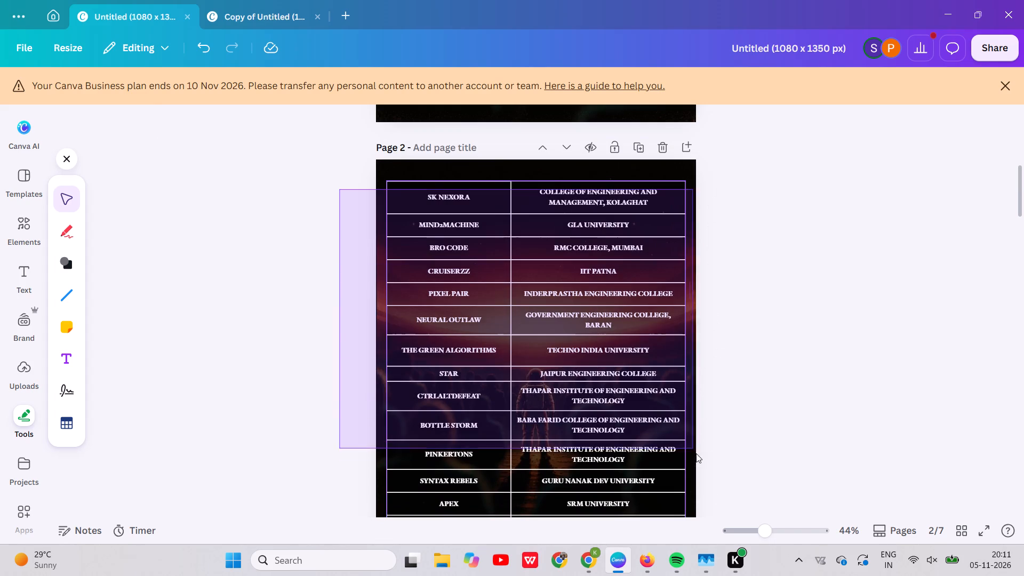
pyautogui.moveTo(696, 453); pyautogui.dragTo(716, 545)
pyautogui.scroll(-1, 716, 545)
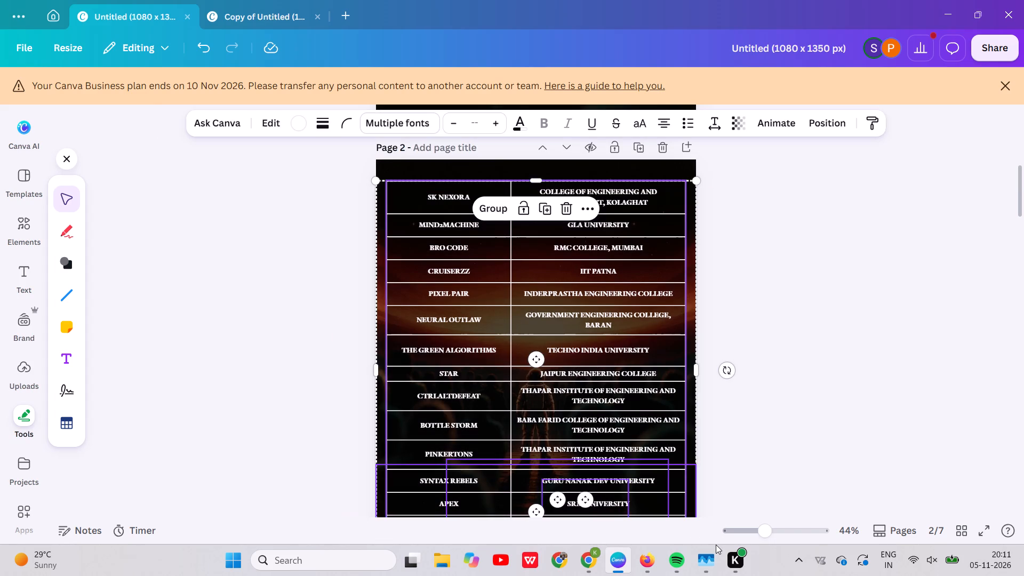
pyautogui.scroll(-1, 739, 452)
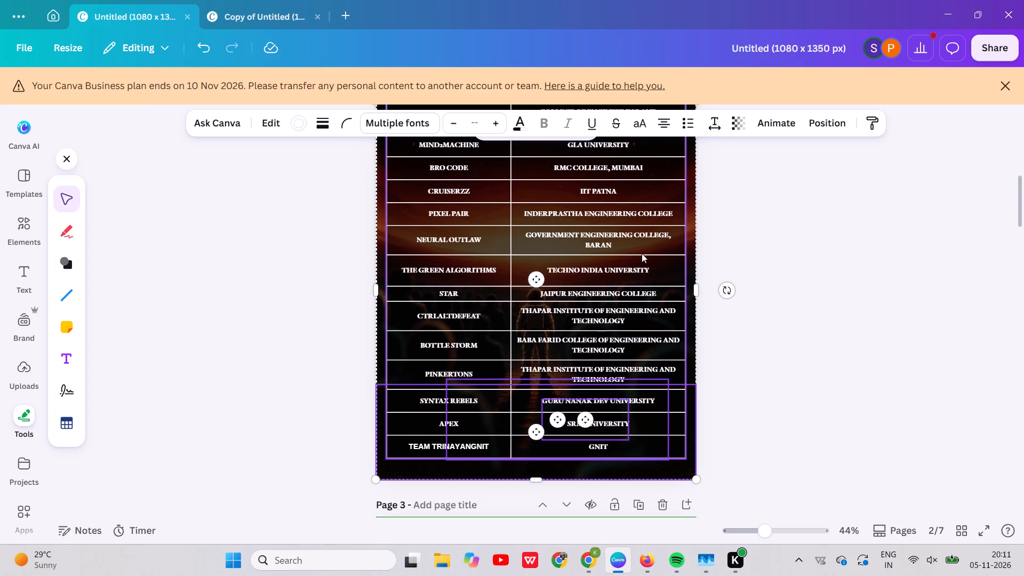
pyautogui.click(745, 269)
# Look over the page 3 table and compare it with the darkened table on page 2.
pyautogui.scroll(-4, 745, 269)
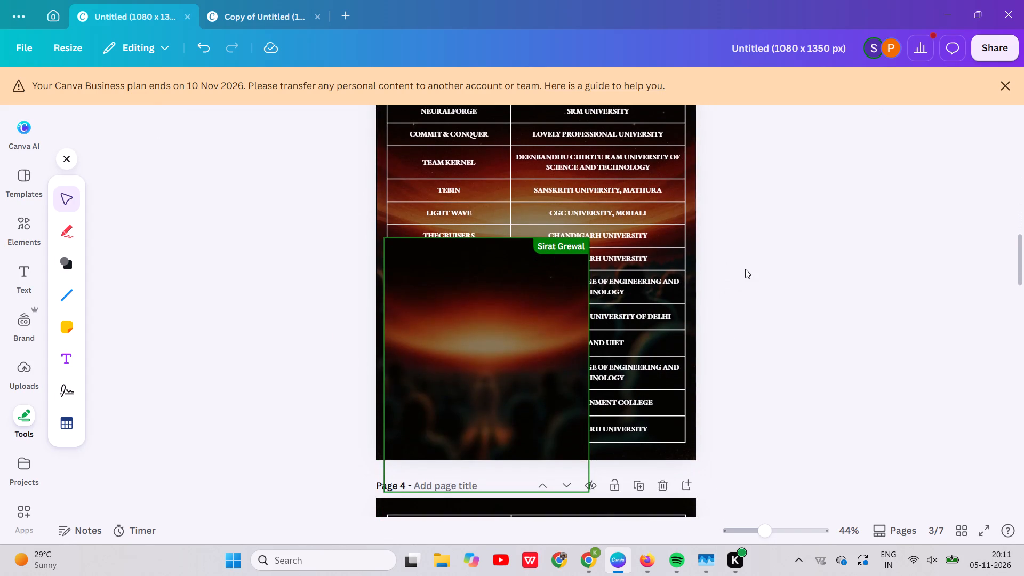
pyautogui.scroll(2, 745, 269)
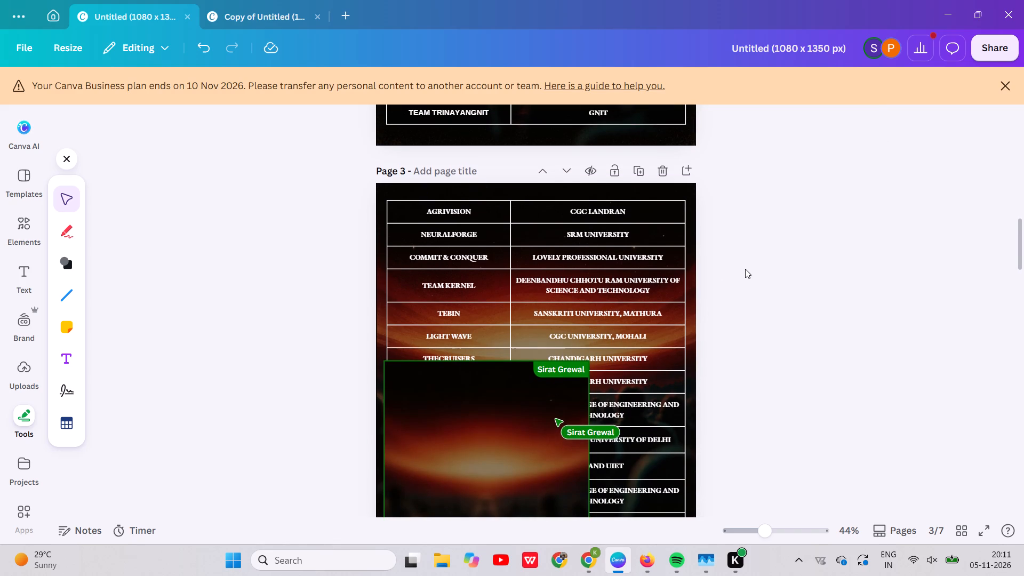
pyautogui.scroll(2, 777, 268)
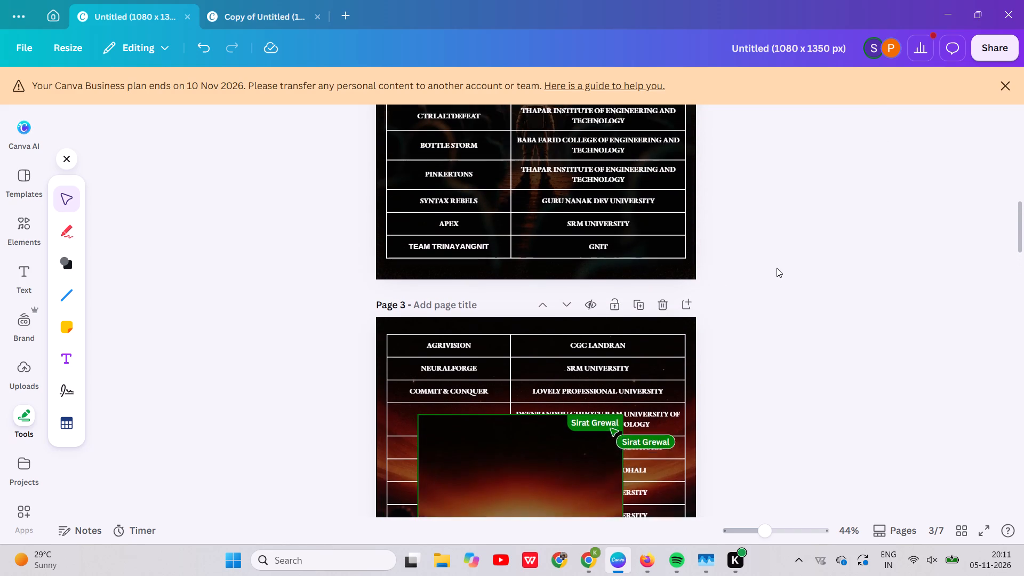
pyautogui.scroll(1, 777, 268)
pyautogui.click(643, 257)
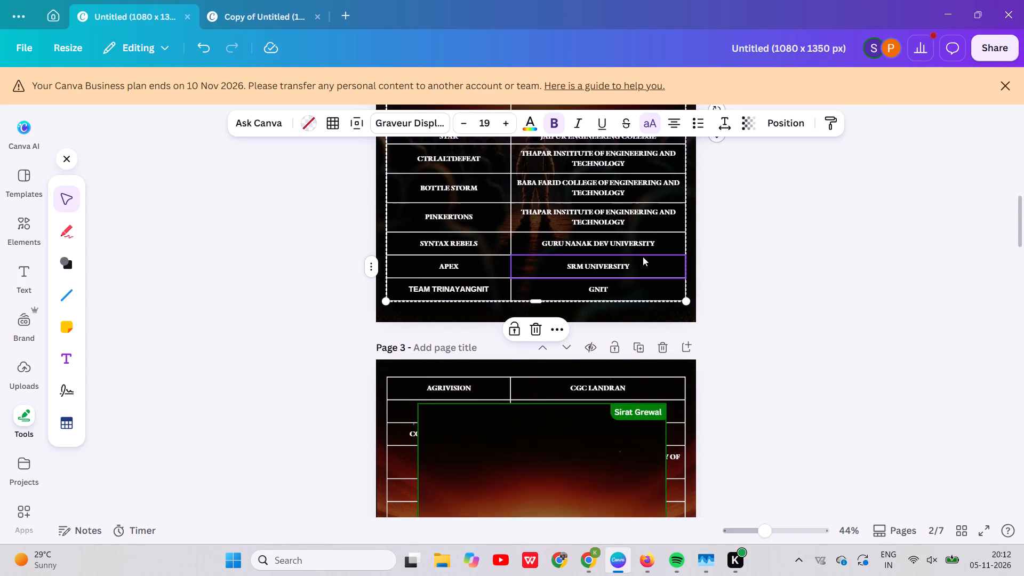
pyautogui.click(783, 301)
# Add a rectangle shape to page 4, fill it black and set its transparency to about 69.
pyautogui.scroll(-2, 783, 301)
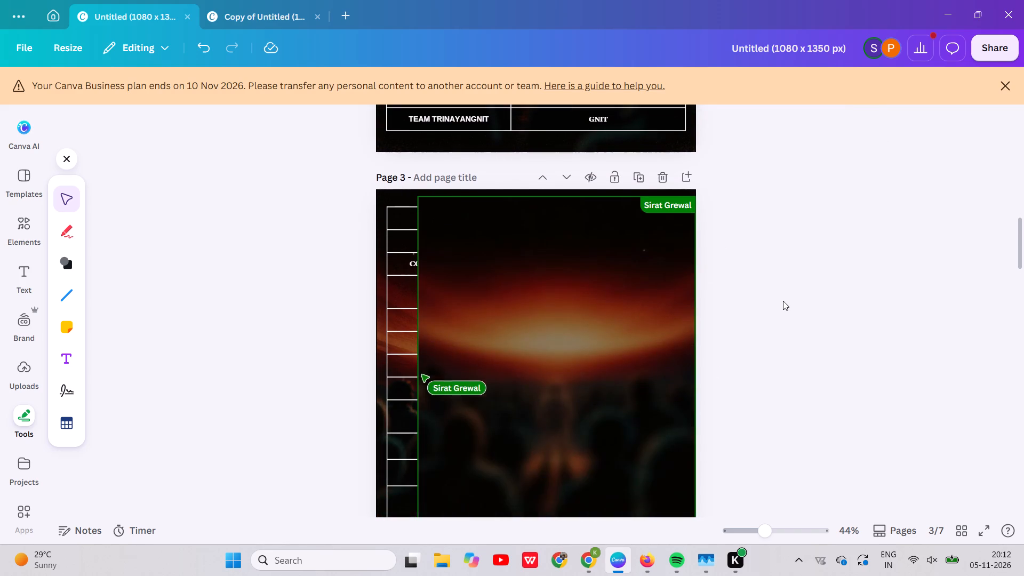
pyautogui.scroll(-1, 783, 301)
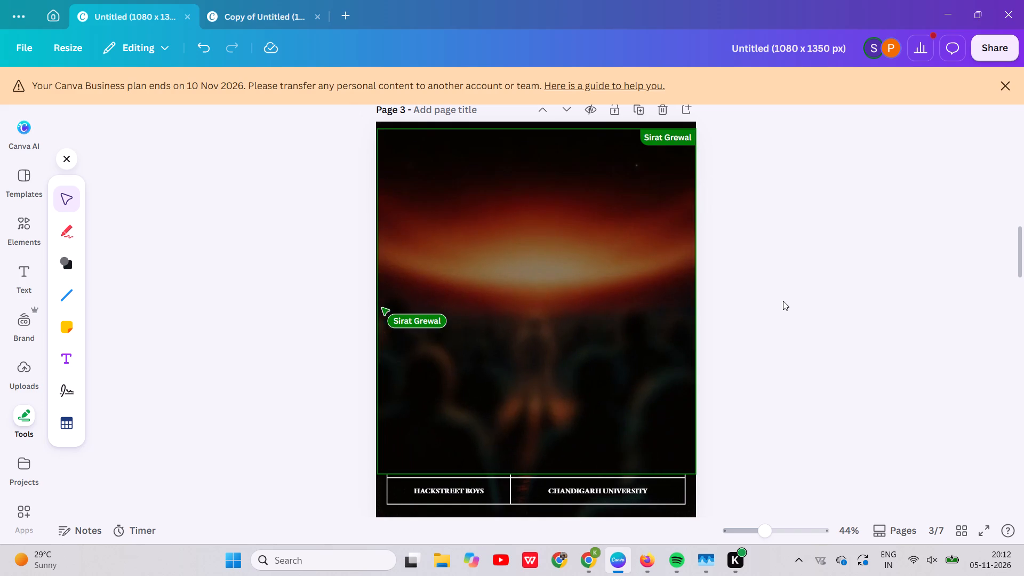
pyautogui.scroll(-3, 770, 387)
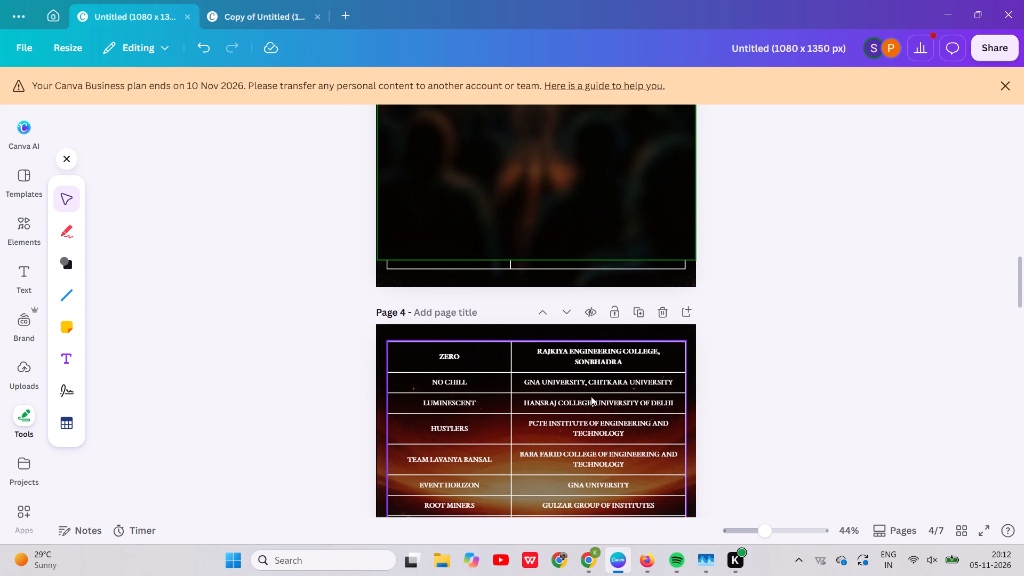
pyautogui.scroll(-1, 591, 396)
pyautogui.press('r')
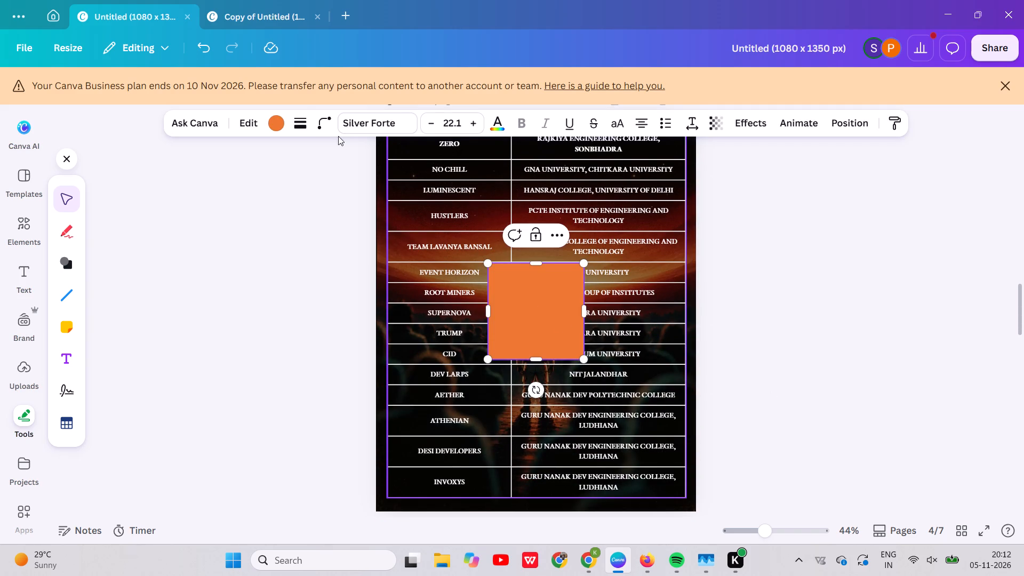
pyautogui.click(279, 122)
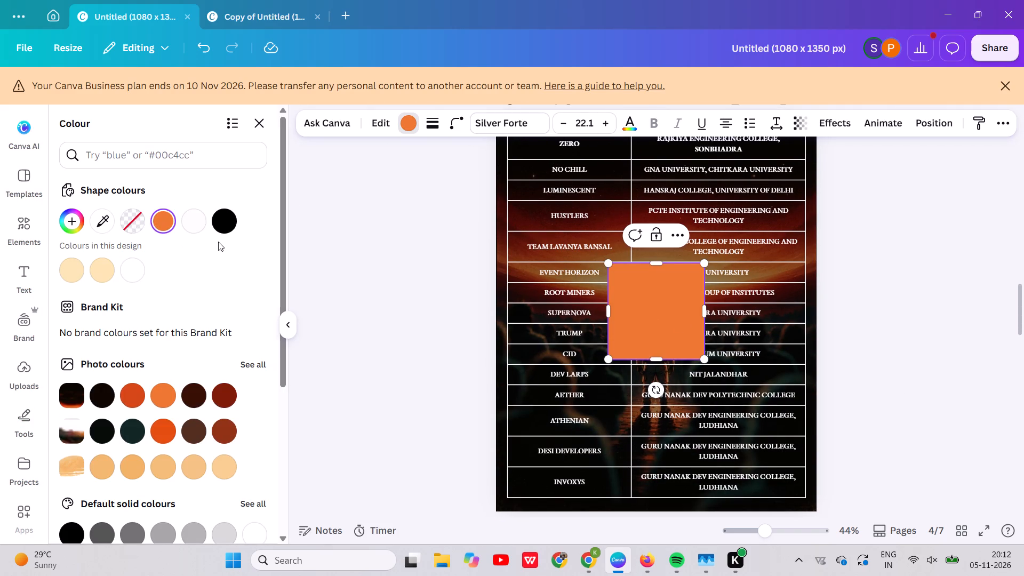
pyautogui.click(227, 227)
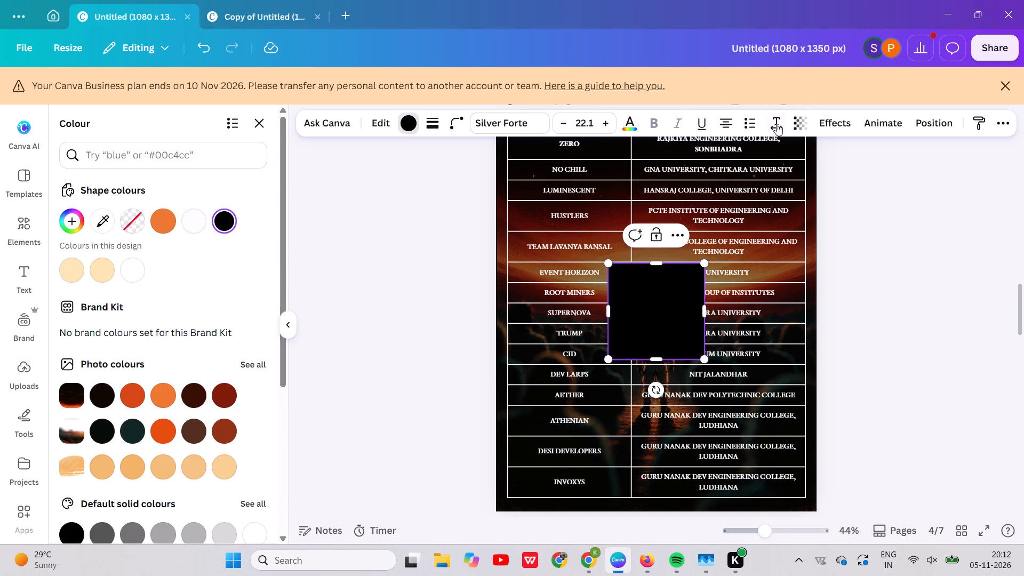
pyautogui.click(795, 117)
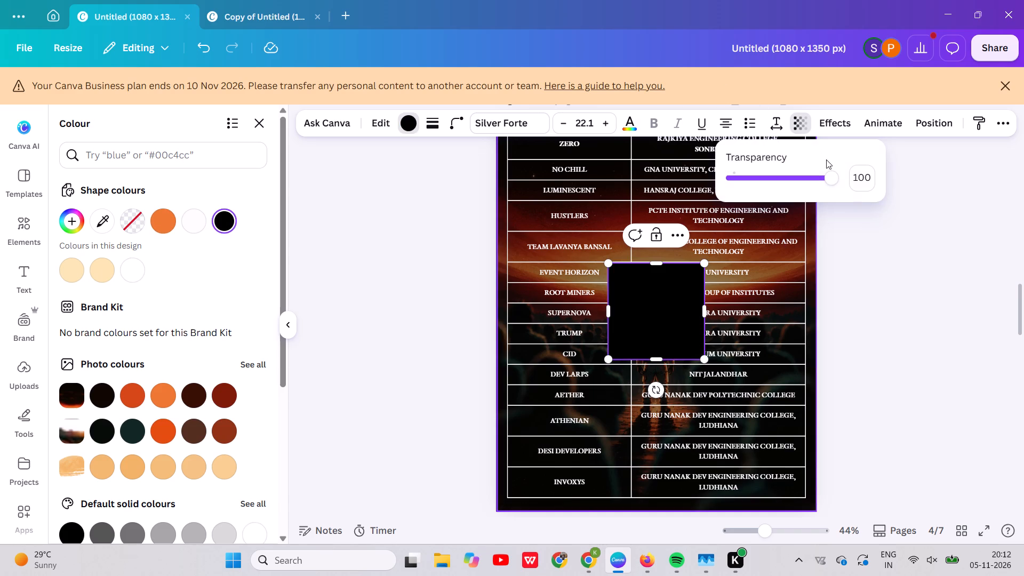
pyautogui.moveTo(828, 177); pyautogui.dragTo(796, 178)
pyautogui.scroll(4, 858, 261)
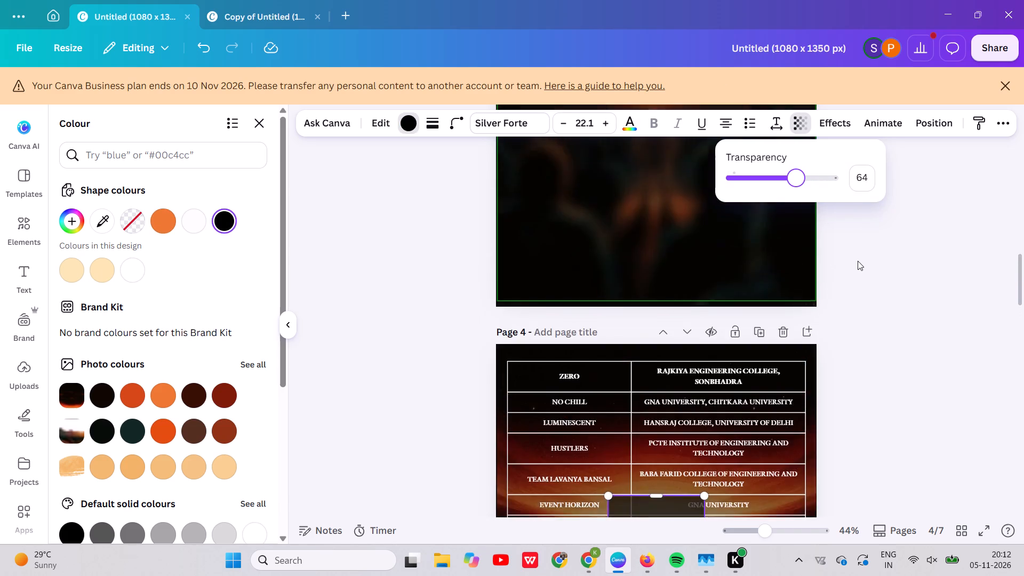
pyautogui.scroll(2, 858, 261)
pyautogui.scroll(-5, 840, 273)
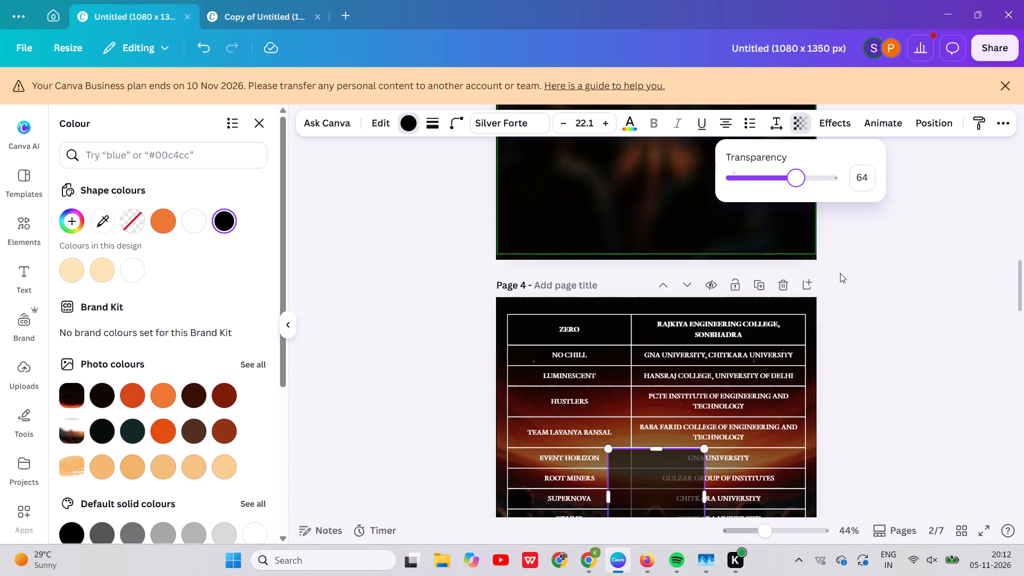
pyautogui.moveTo(796, 175); pyautogui.dragTo(802, 176)
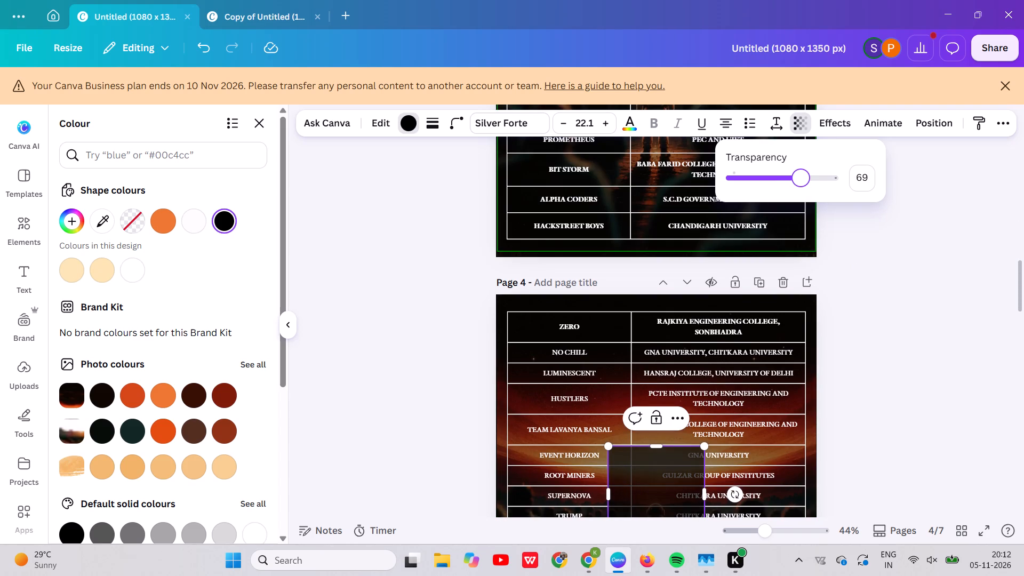
pyautogui.moveTo(802, 176); pyautogui.dragTo(802, 178)
pyautogui.click(894, 305)
# Resize the black rectangle on page 4 so that it covers the whole table from corner to corner.
pyautogui.scroll(-2, 894, 305)
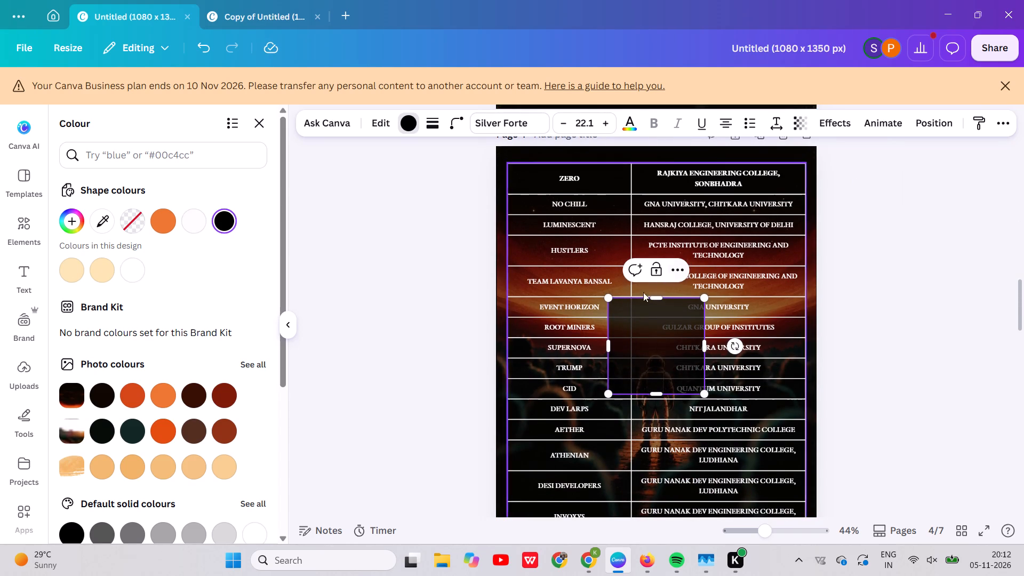
pyautogui.moveTo(609, 301); pyautogui.dragTo(508, 167)
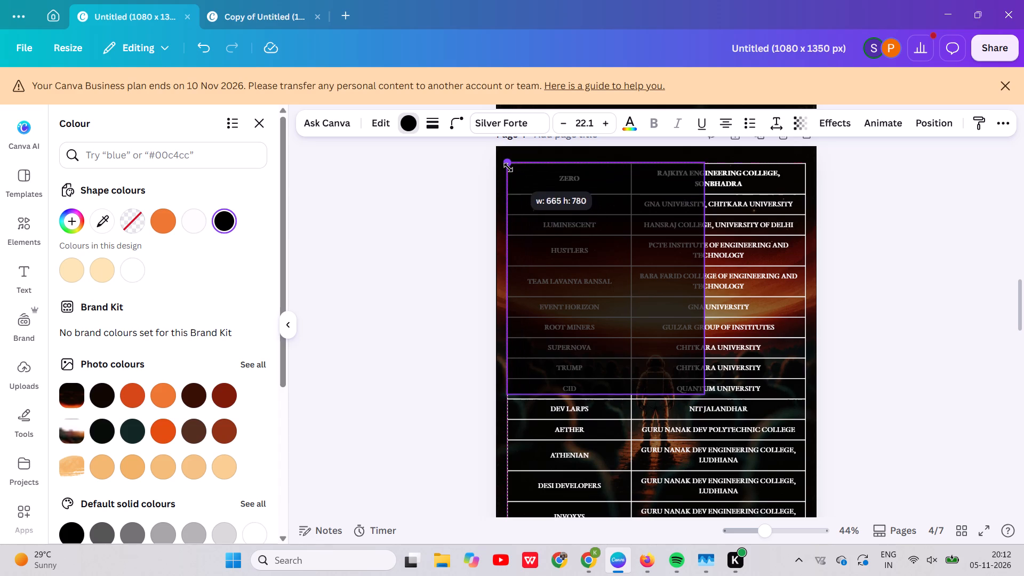
pyautogui.moveTo(508, 167); pyautogui.dragTo(508, 168)
pyautogui.scroll(-2, 755, 452)
pyautogui.scroll(1, 722, 290)
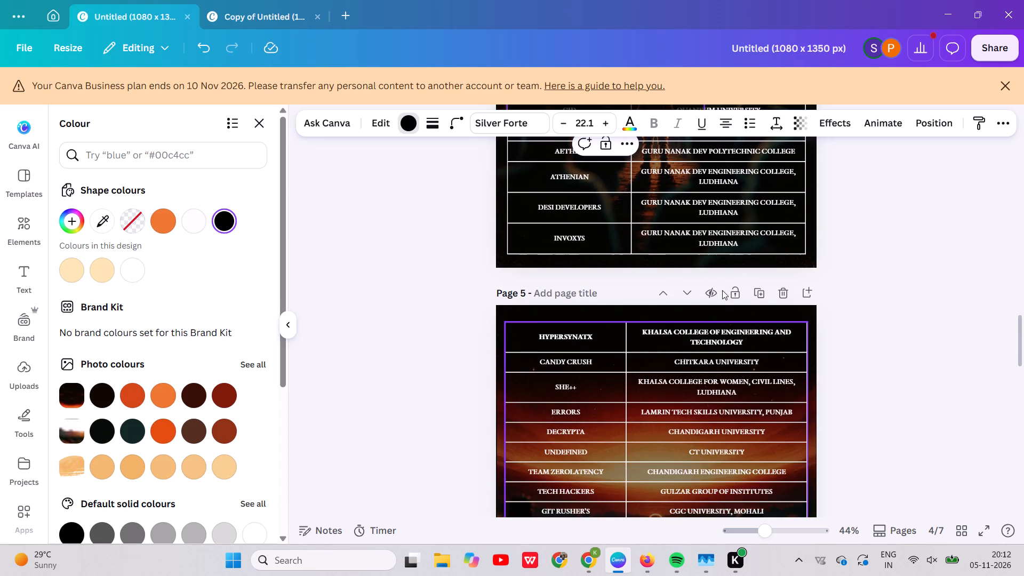
pyautogui.scroll(1, 722, 290)
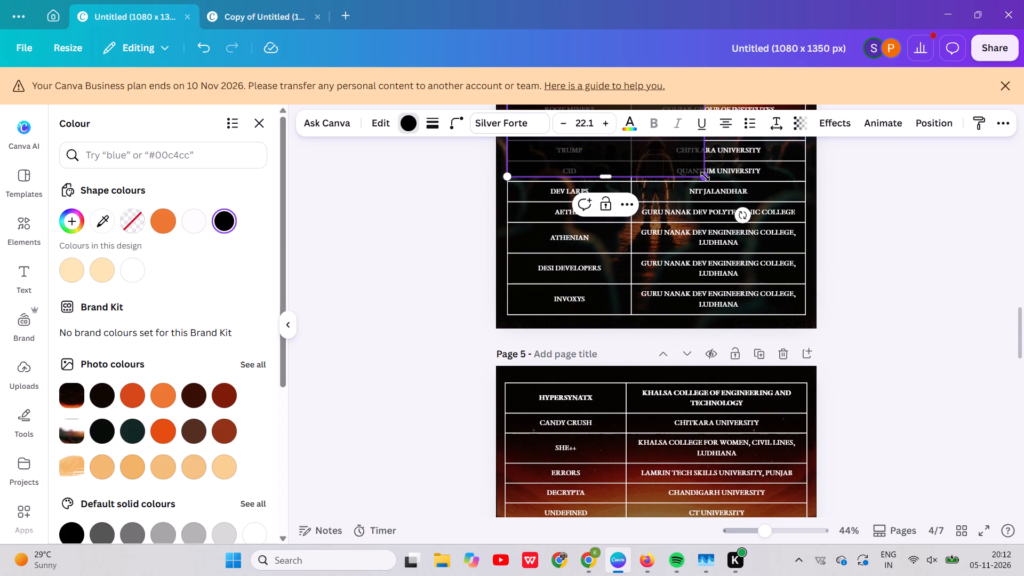
pyautogui.moveTo(705, 177); pyautogui.dragTo(804, 311)
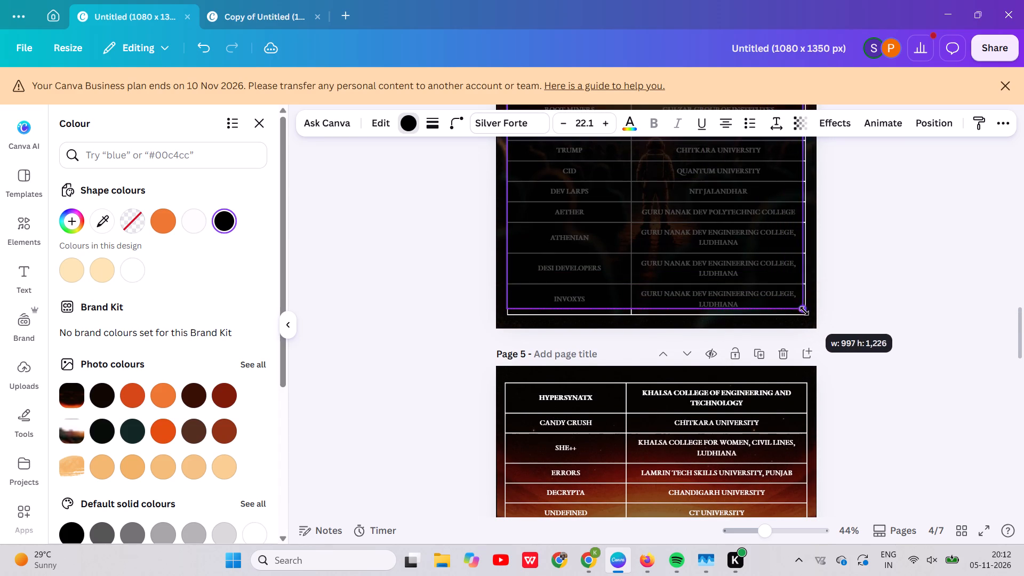
pyautogui.moveTo(804, 311); pyautogui.dragTo(805, 314)
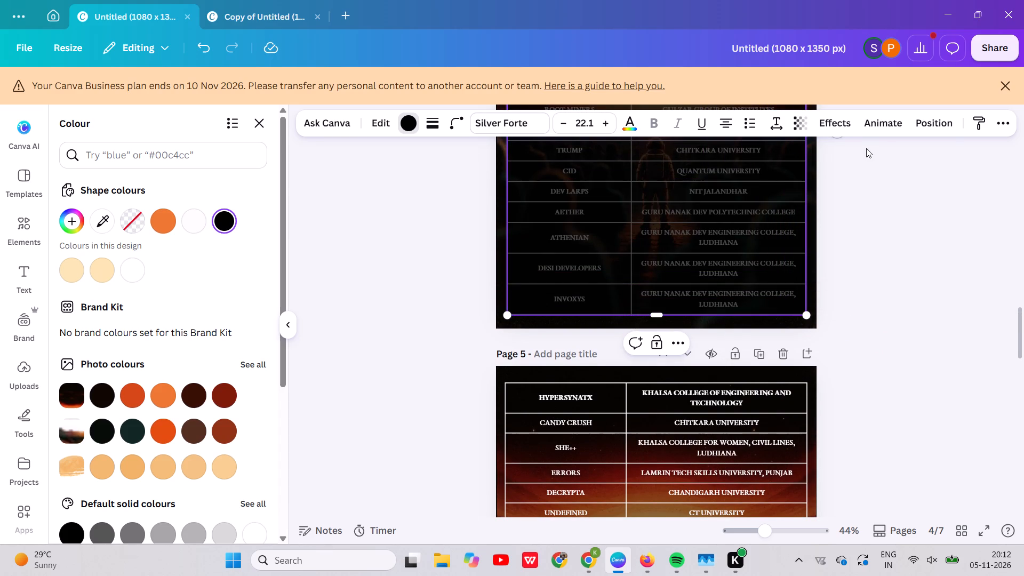
# Move the black rectangle's layer directly beneath the table on page 4, above the locked background image.
pyautogui.click(916, 123)
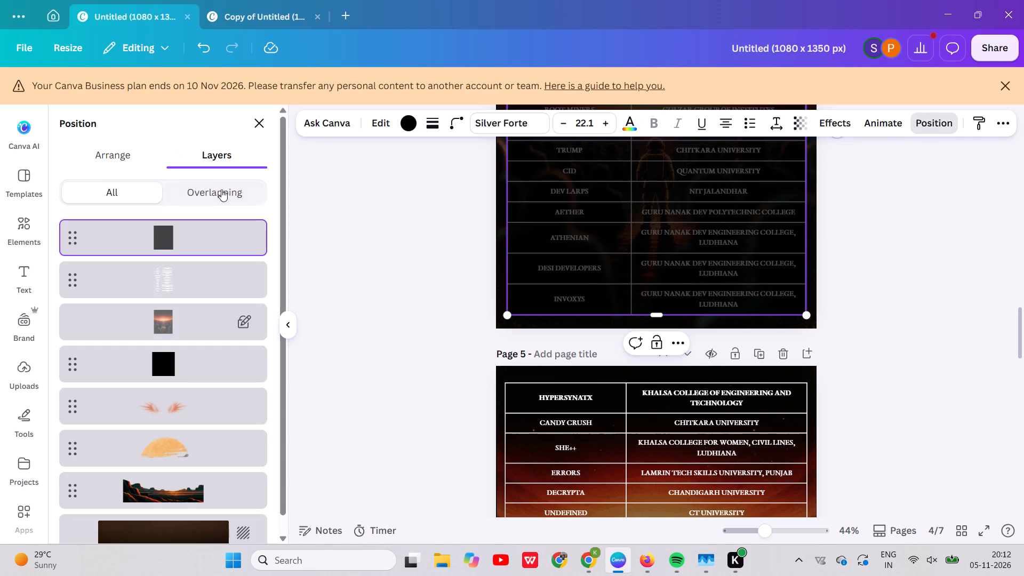
pyautogui.moveTo(219, 240); pyautogui.dragTo(238, 313)
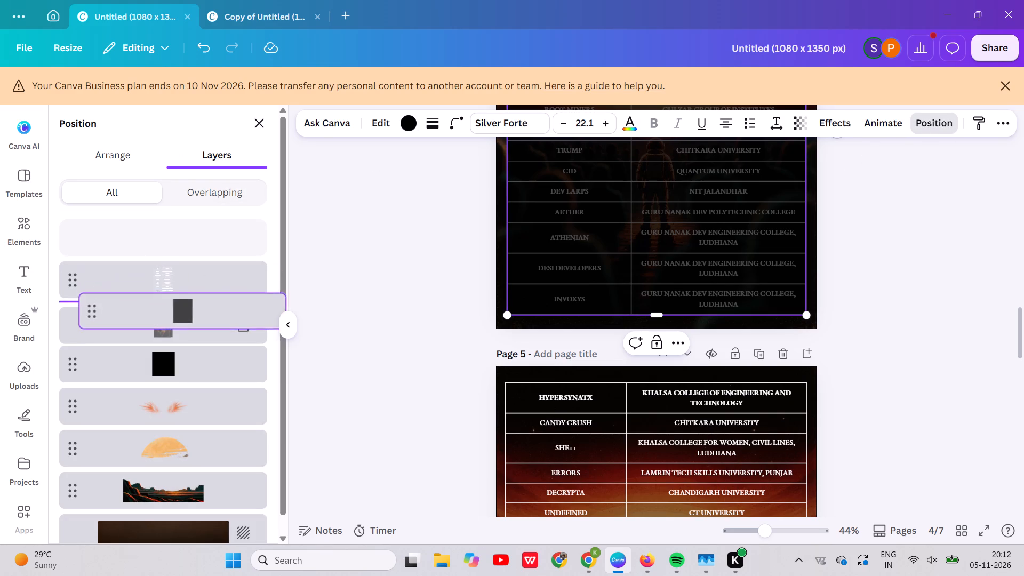
pyautogui.moveTo(238, 313); pyautogui.dragTo(231, 299)
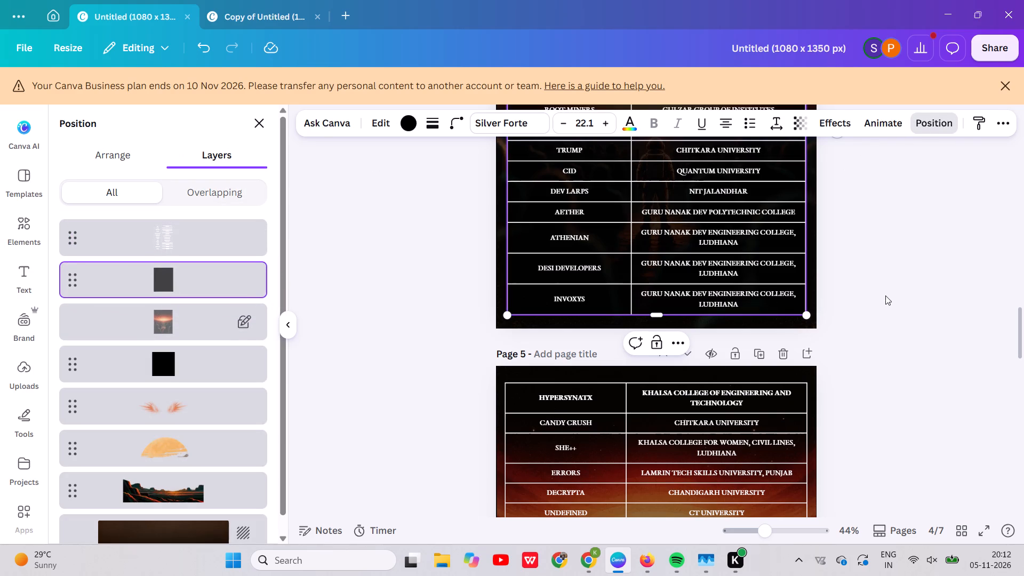
pyautogui.click(885, 295)
# Add a rectangle shape to page 5, fill it black and make it semi-transparent like the page 4 one.
pyautogui.scroll(-2, 885, 295)
pyautogui.press('r')
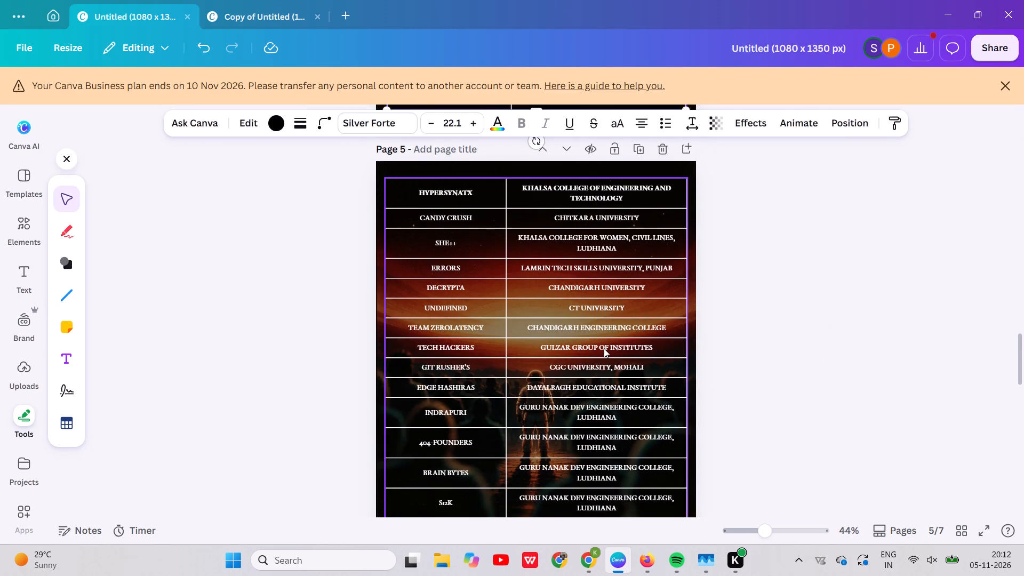
pyautogui.click(275, 124)
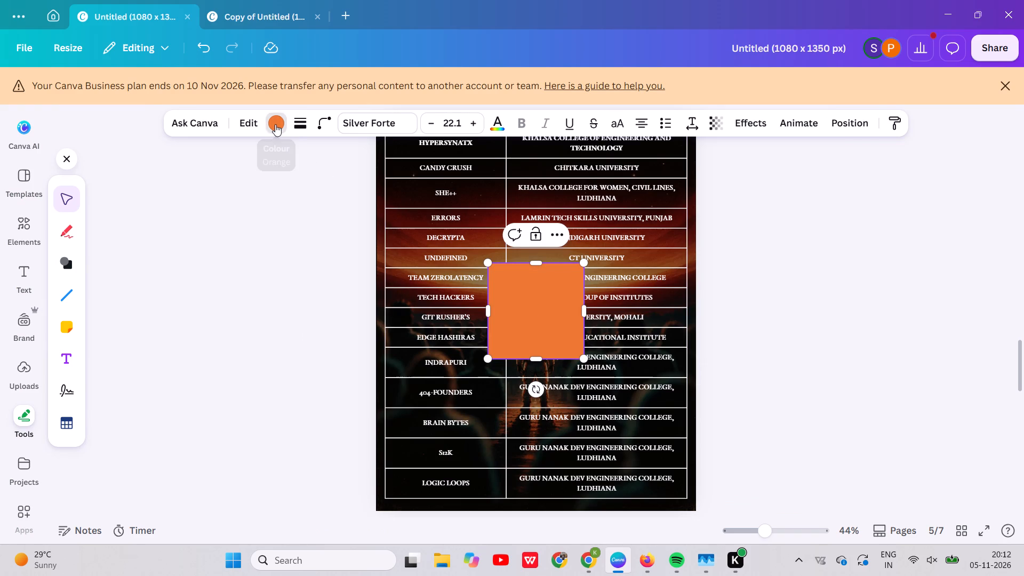
pyautogui.click(220, 225)
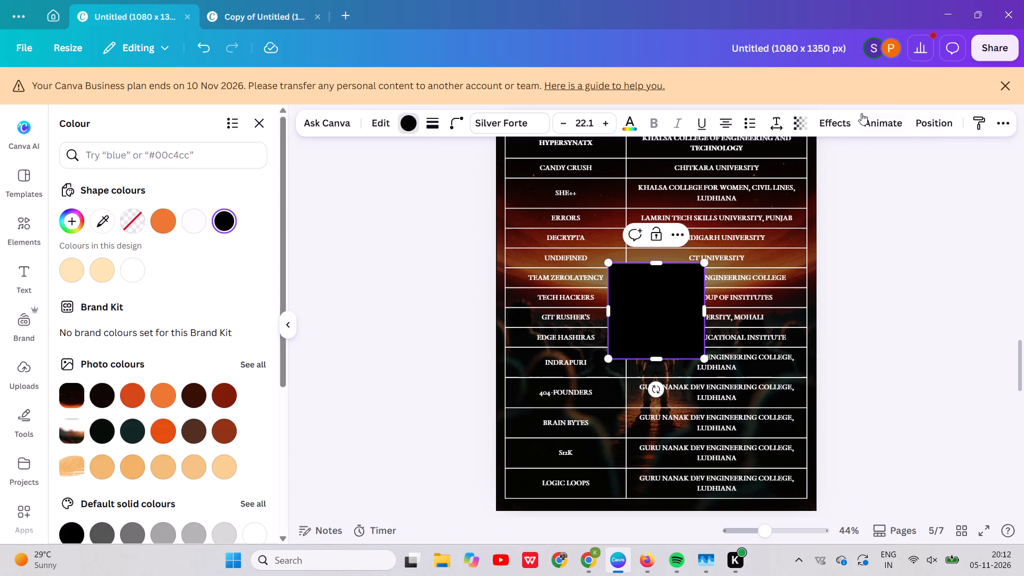
pyautogui.click(806, 122)
pyautogui.moveTo(830, 182); pyautogui.dragTo(803, 190)
# Resize the black rectangle on page 5 so that it covers the whole table from corner to corner.
pyautogui.scroll(1, 635, 273)
pyautogui.moveTo(609, 311); pyautogui.dragTo(507, 179)
pyautogui.scroll(-1, 700, 394)
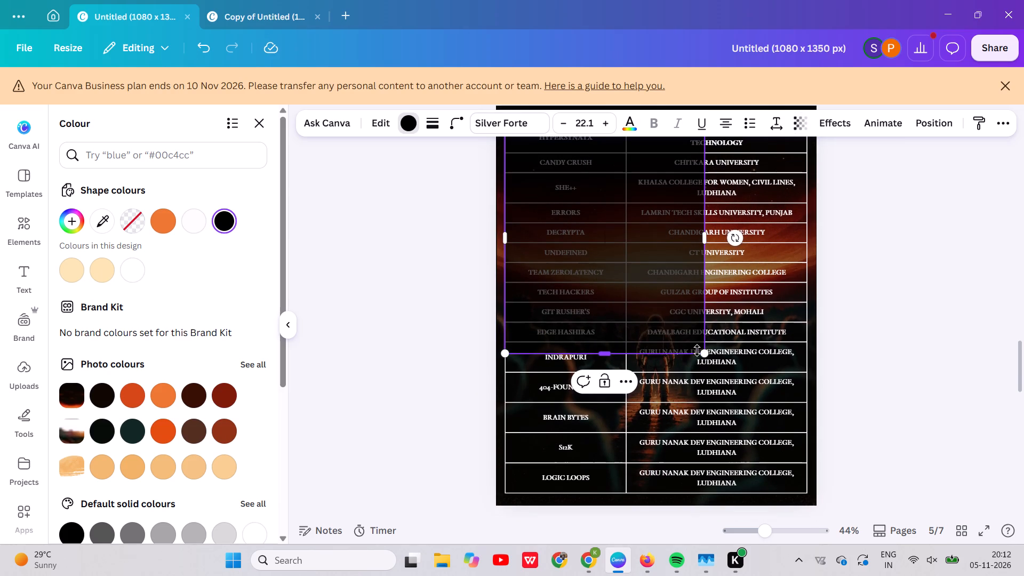
pyautogui.moveTo(708, 357); pyautogui.dragTo(809, 491)
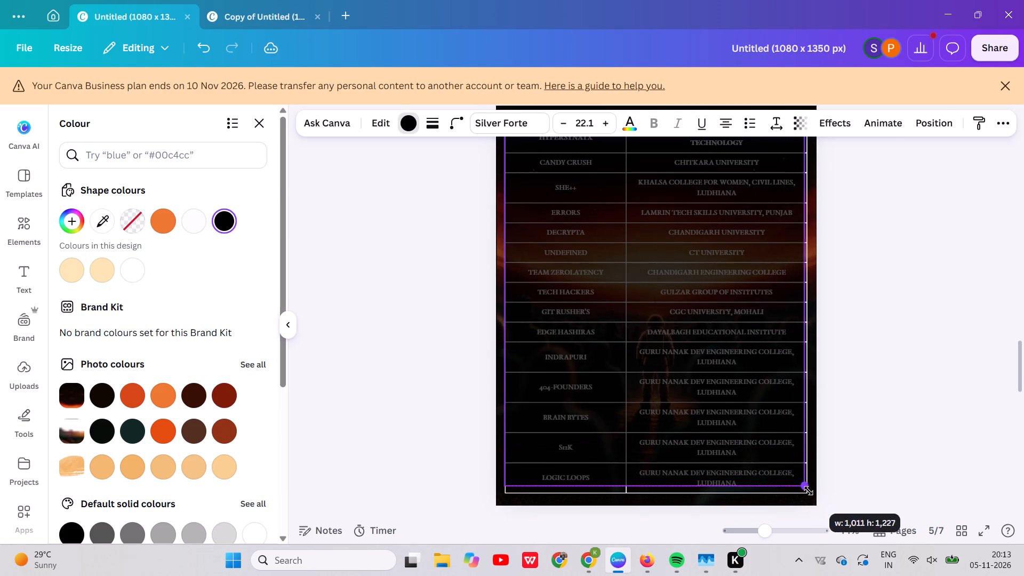
pyautogui.moveTo(809, 491); pyautogui.dragTo(811, 496)
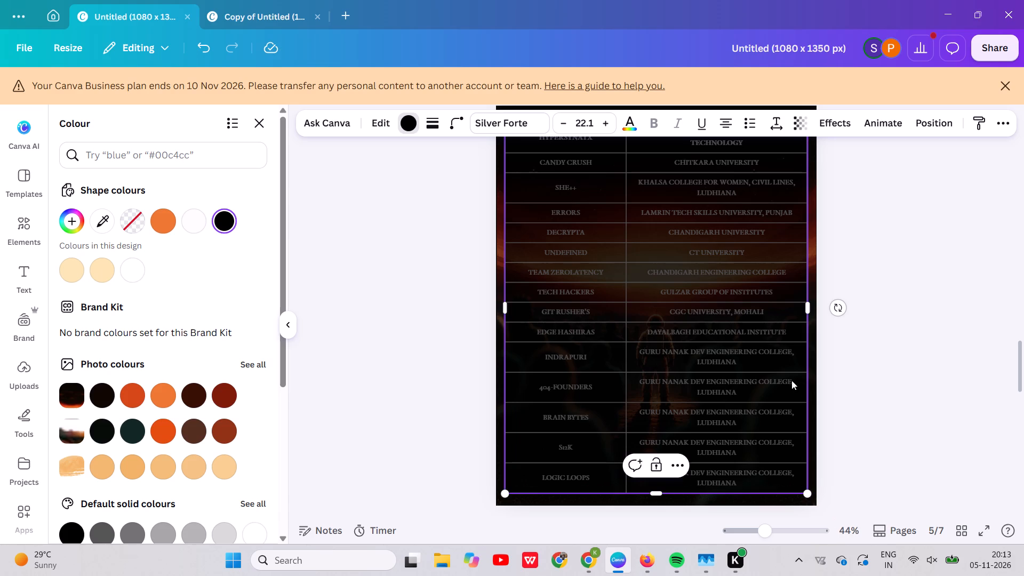
# Move the black rectangle's layer directly beneath the table on page 5, above the locked background image.
pyautogui.click(929, 127)
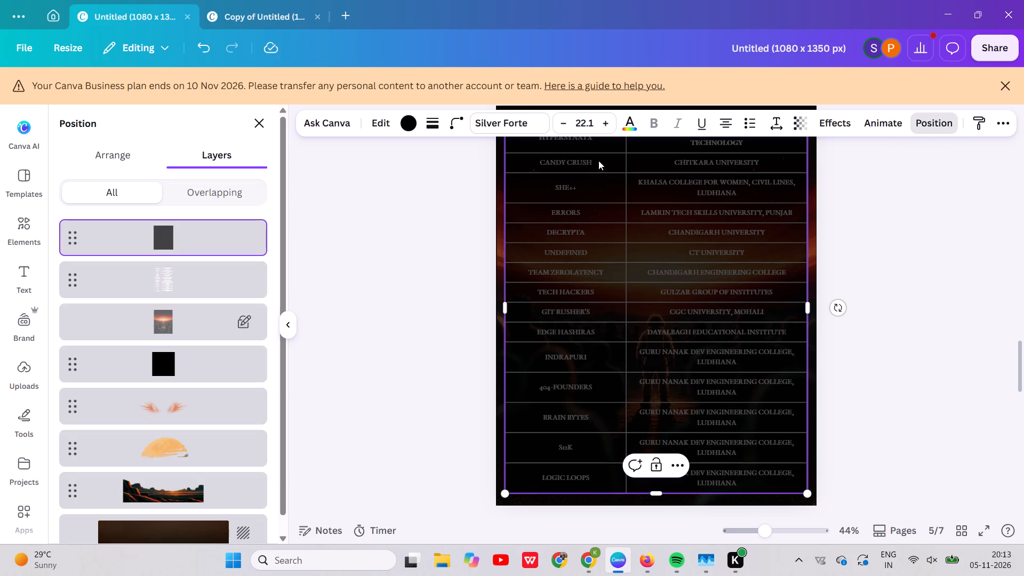
pyautogui.moveTo(227, 233); pyautogui.dragTo(239, 290)
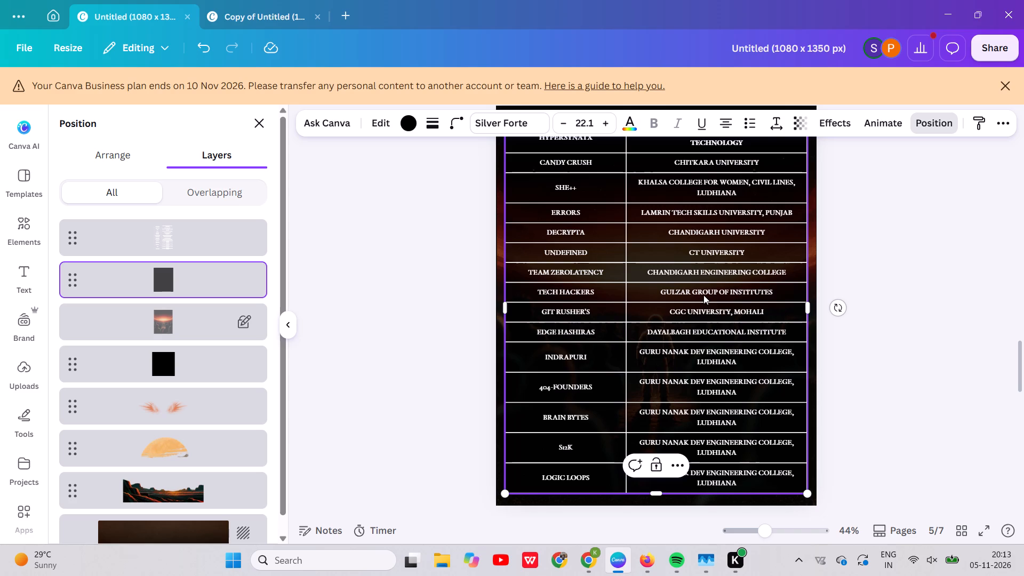
pyautogui.click(936, 233)
# Compare the page 3 table's background darkness and readability with the neighbouring table pages at different zoom levels.
pyautogui.scroll(4, 936, 233)
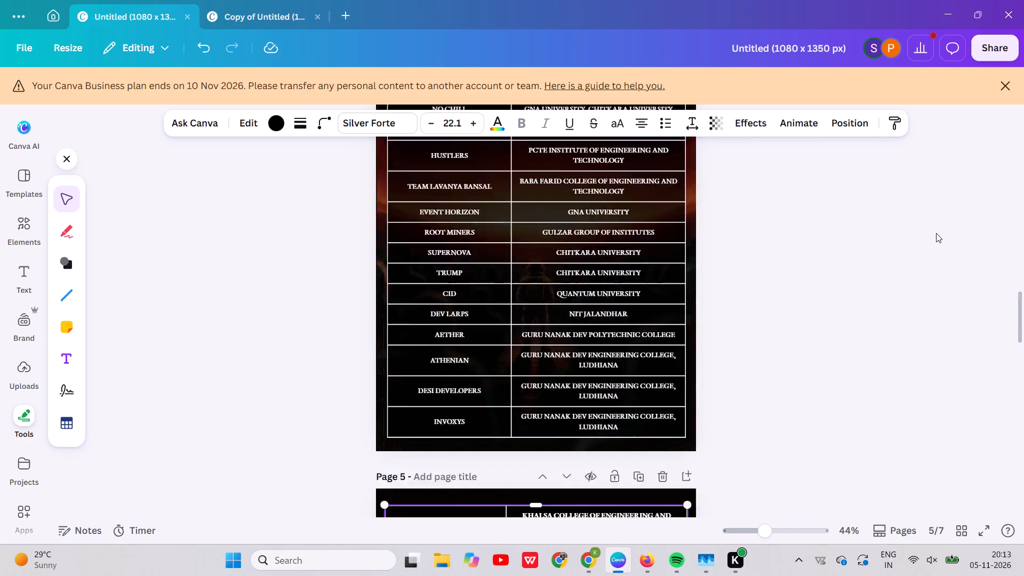
pyautogui.scroll(4, 936, 233)
pyautogui.scroll(-1, 936, 233)
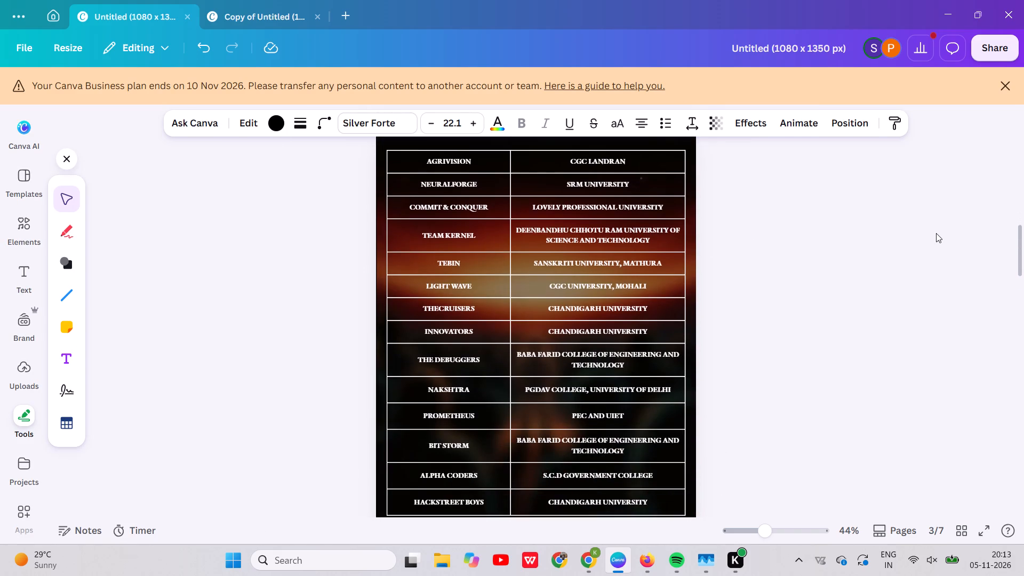
pyautogui.scroll(-1, 936, 233)
pyautogui.scroll(2, 936, 233)
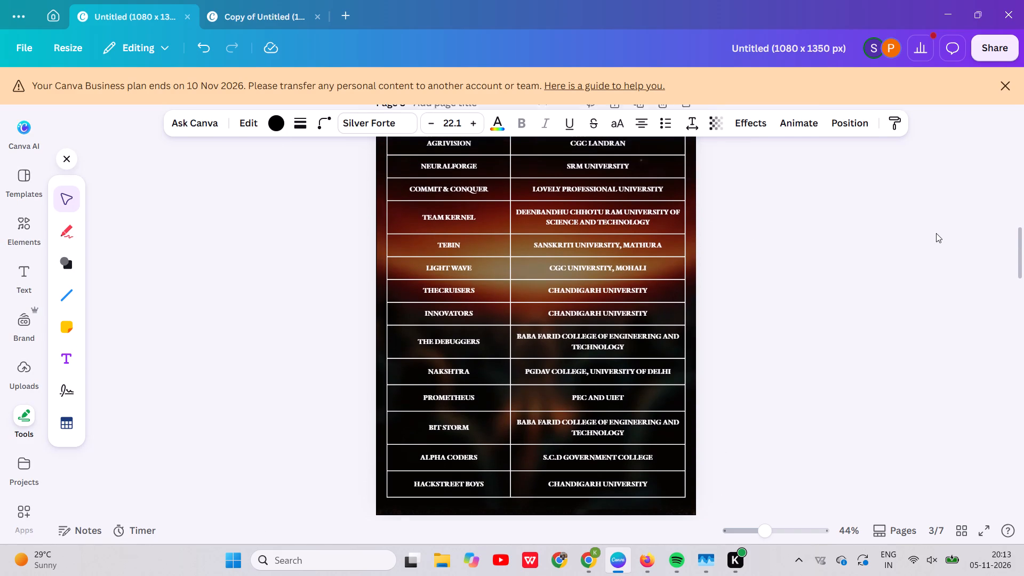
pyautogui.scroll(1, 936, 233)
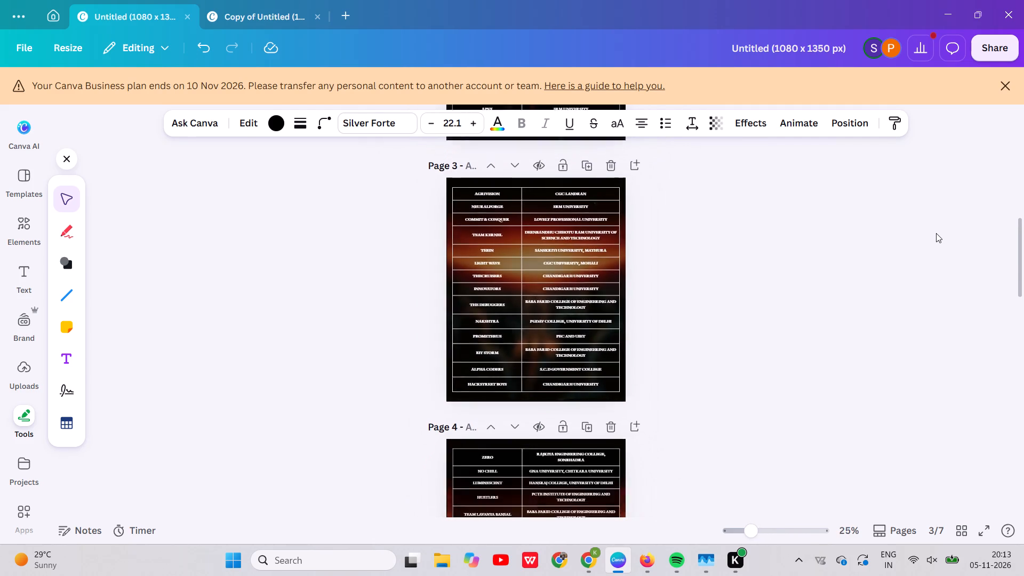
pyautogui.scroll(-2, 936, 233)
pyautogui.scroll(1, 936, 234)
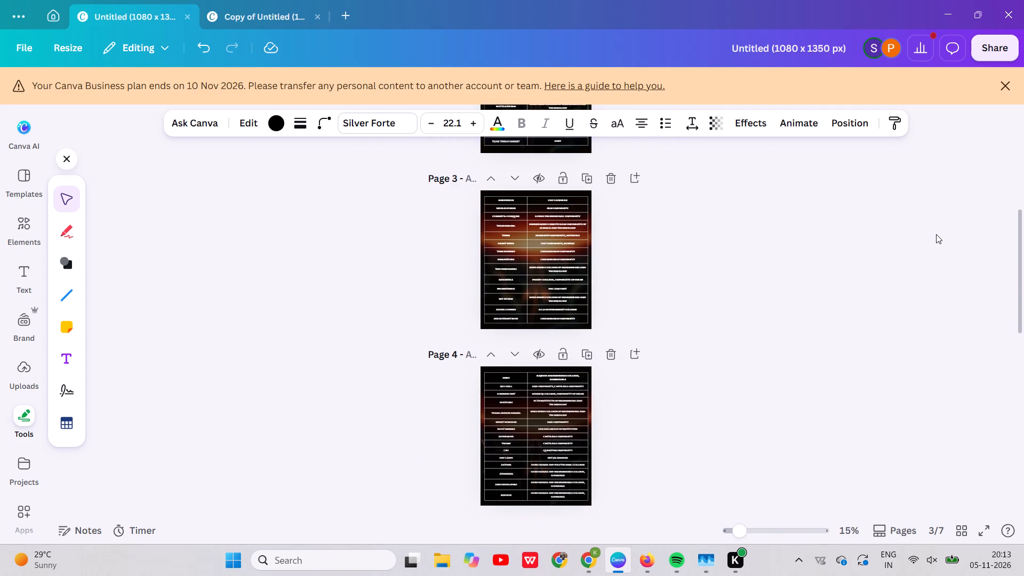
pyautogui.scroll(1, 936, 234)
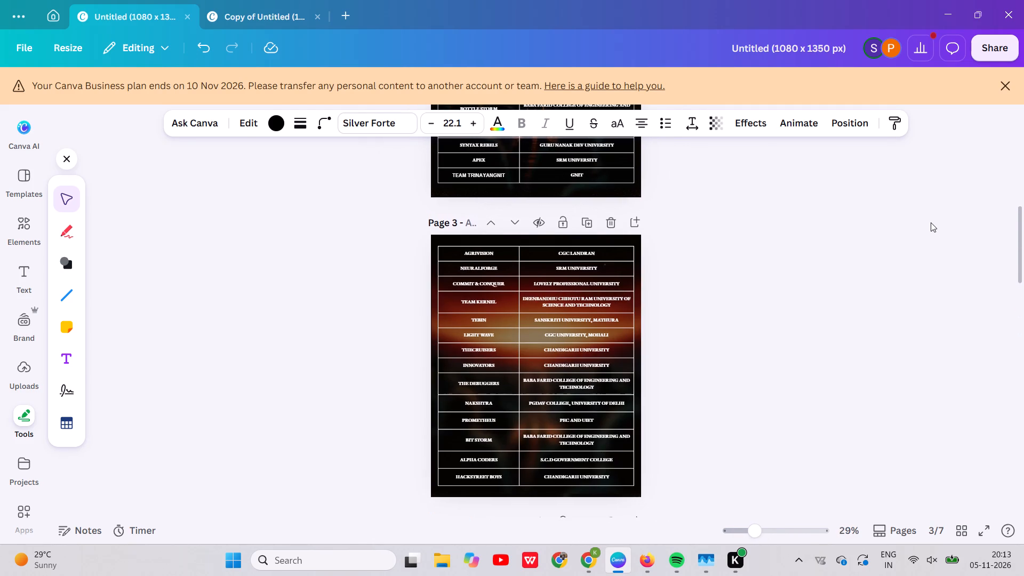
pyautogui.scroll(-1, 931, 222)
pyautogui.scroll(1, 931, 222)
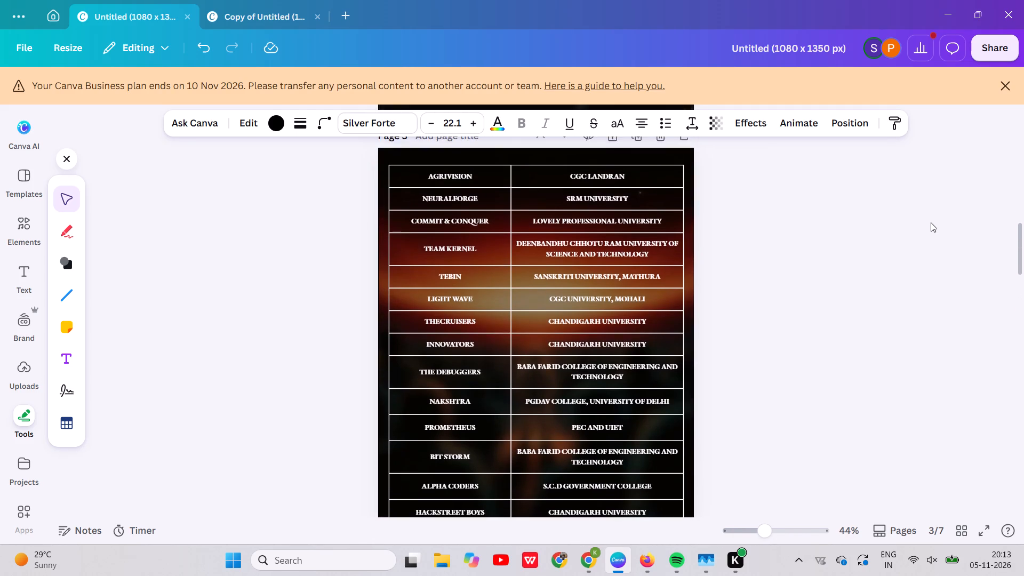
pyautogui.scroll(-1, 860, 227)
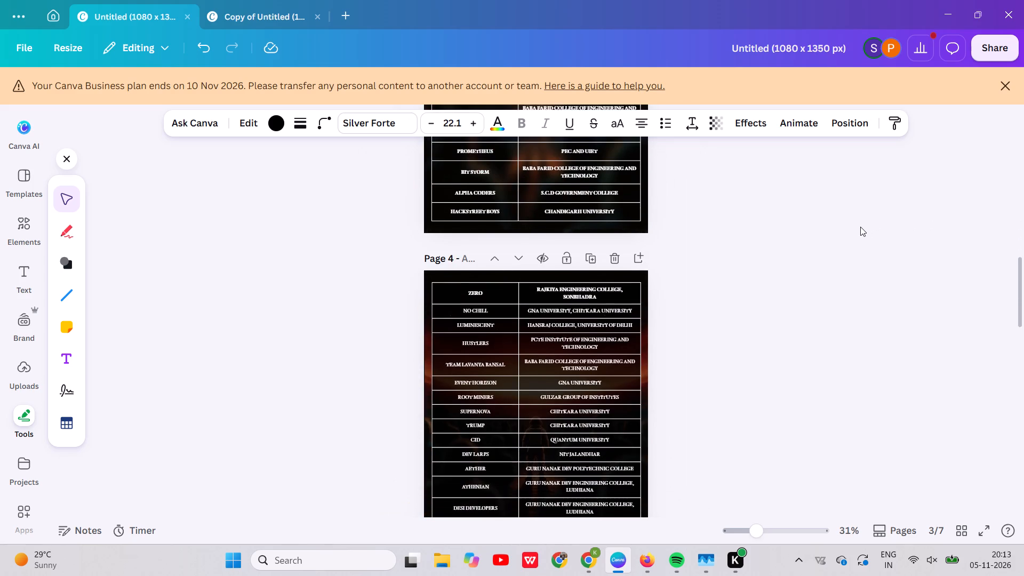
pyautogui.scroll(-1, 860, 227)
pyautogui.scroll(2, 860, 227)
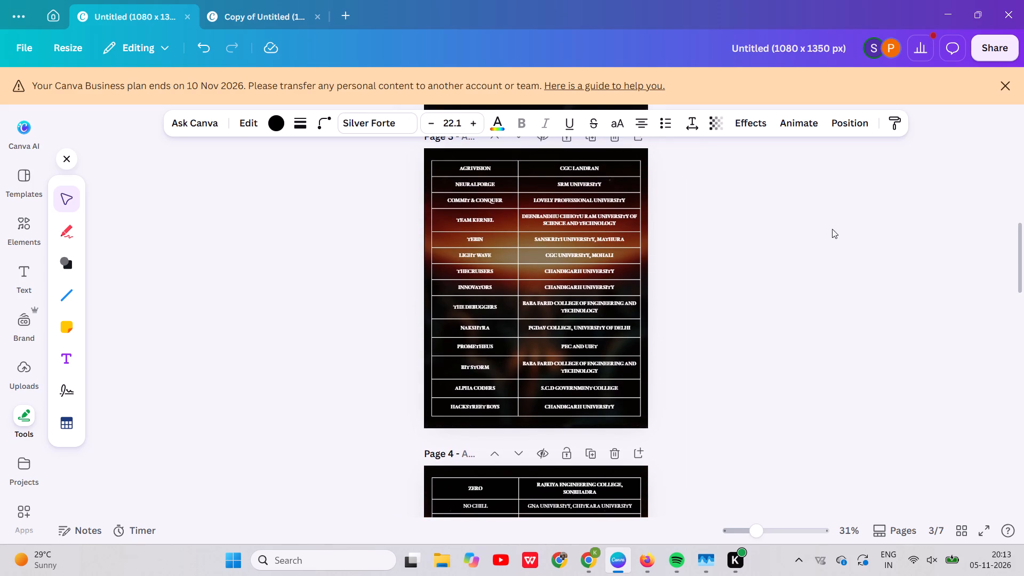
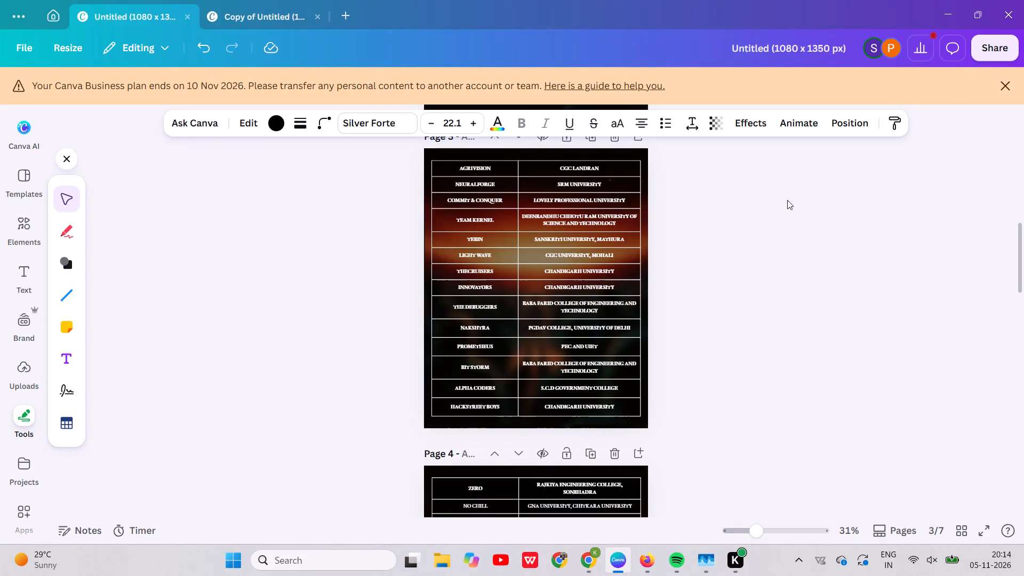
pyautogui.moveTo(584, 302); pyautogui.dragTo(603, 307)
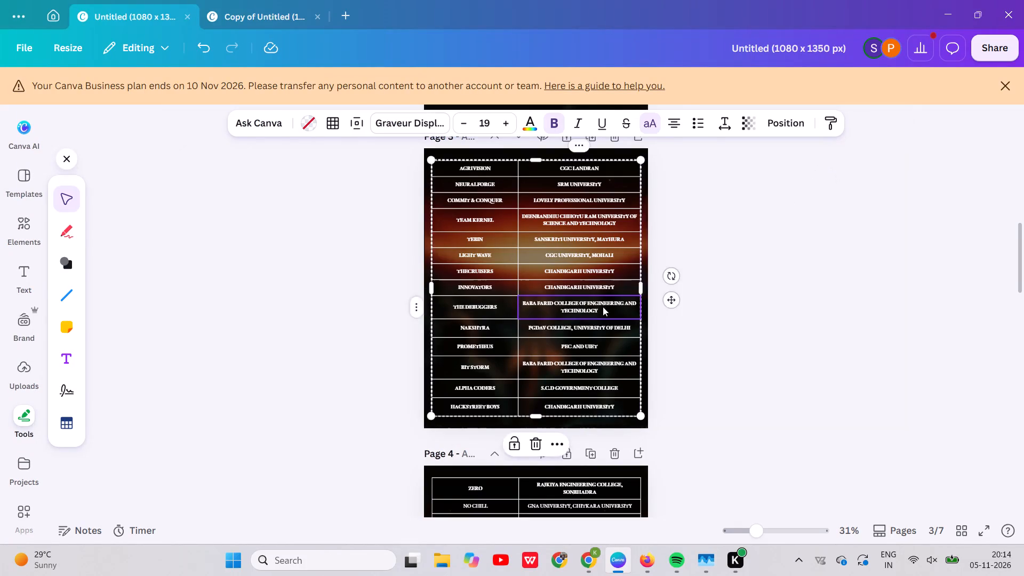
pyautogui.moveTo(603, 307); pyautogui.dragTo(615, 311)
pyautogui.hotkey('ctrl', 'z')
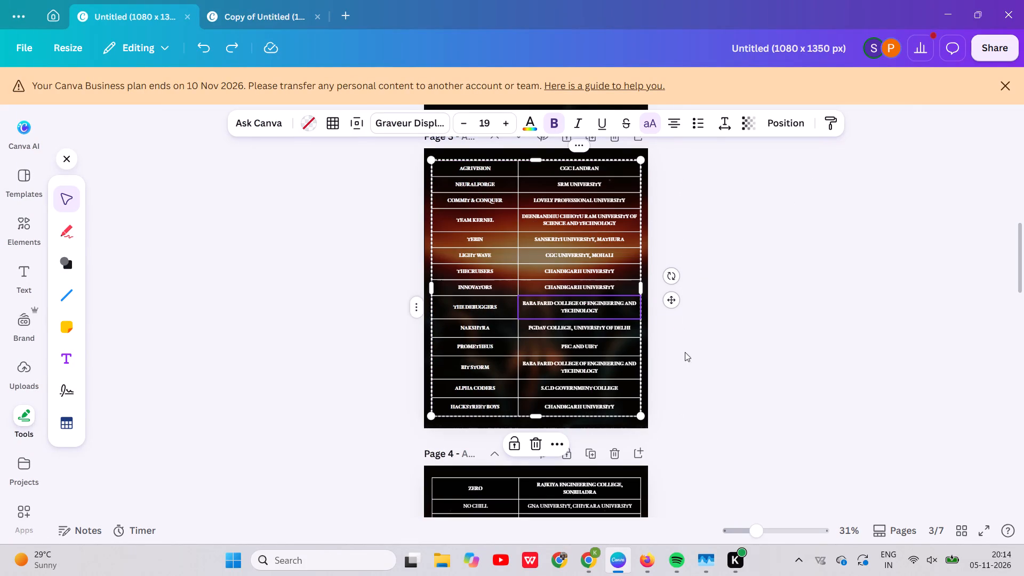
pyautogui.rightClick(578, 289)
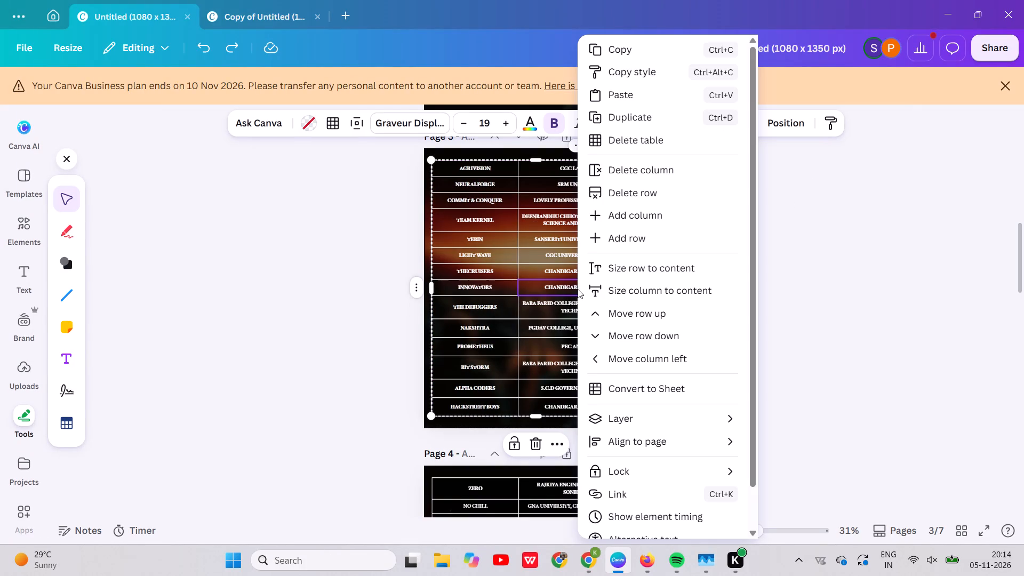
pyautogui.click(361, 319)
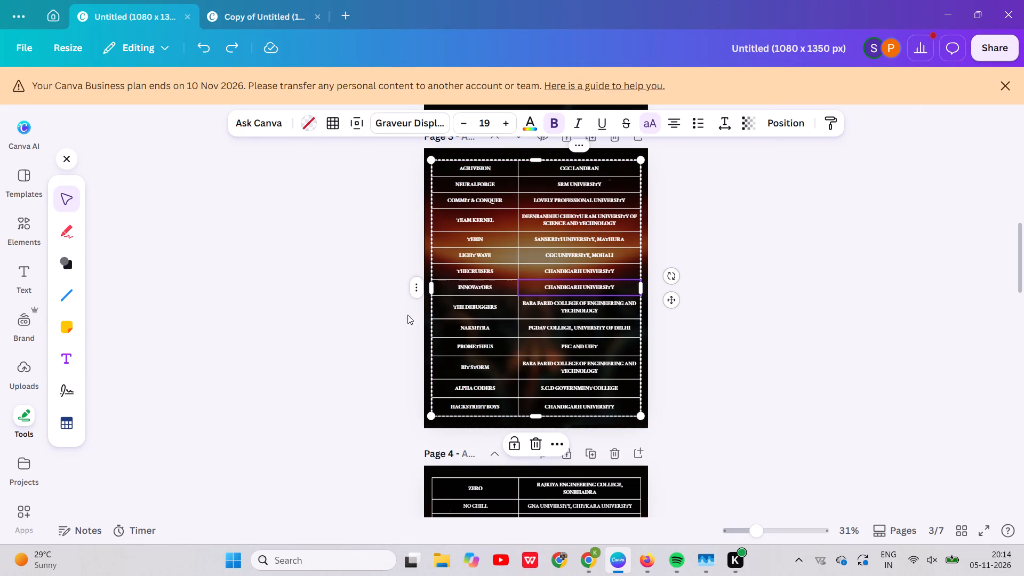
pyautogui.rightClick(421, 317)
# Delete the extra dark sunset image layer directly beneath the table on page 3, keeping the locked background image.
pyautogui.rightClick(479, 306)
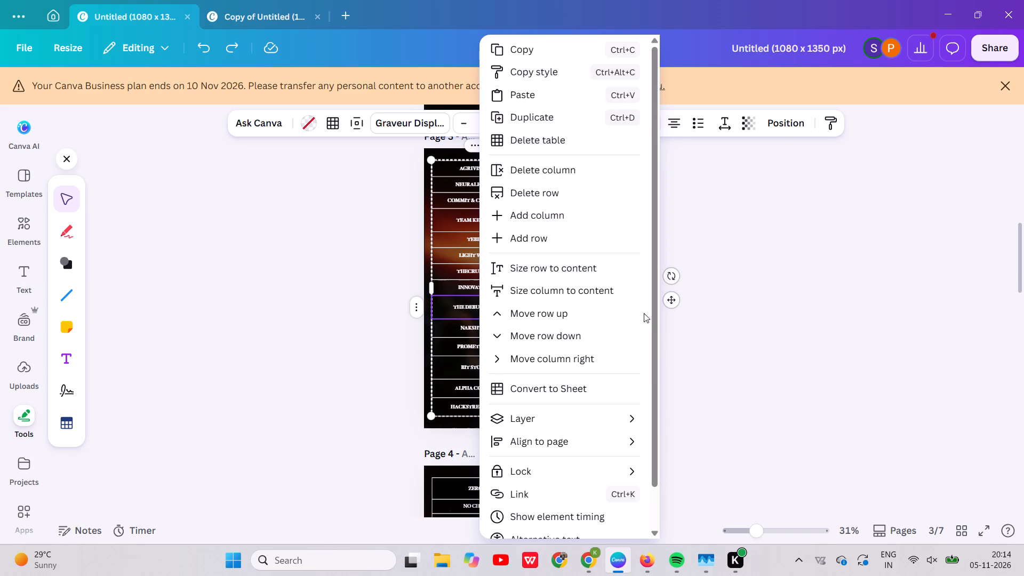
pyautogui.click(551, 411)
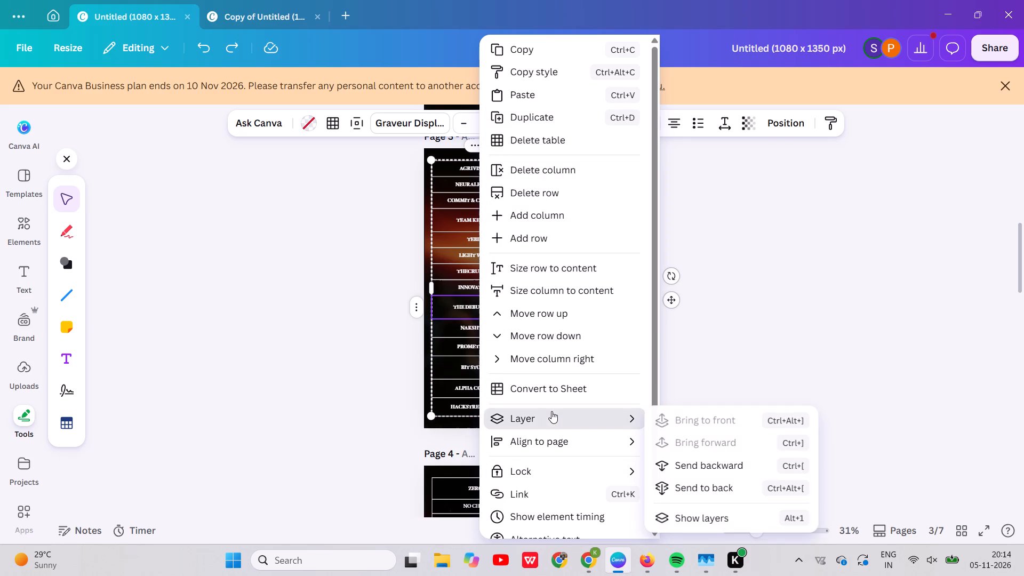
pyautogui.click(690, 511)
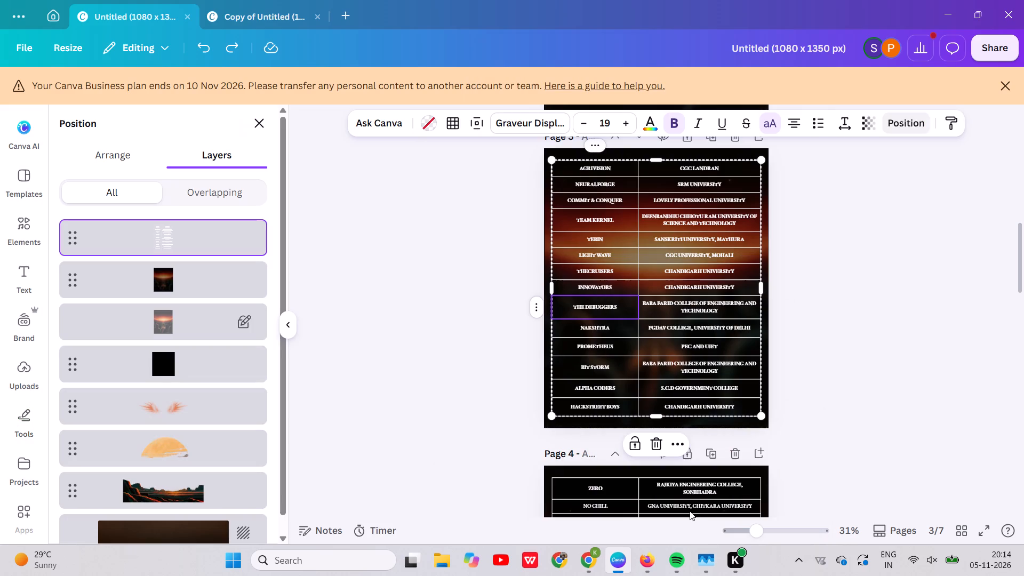
pyautogui.click(166, 273)
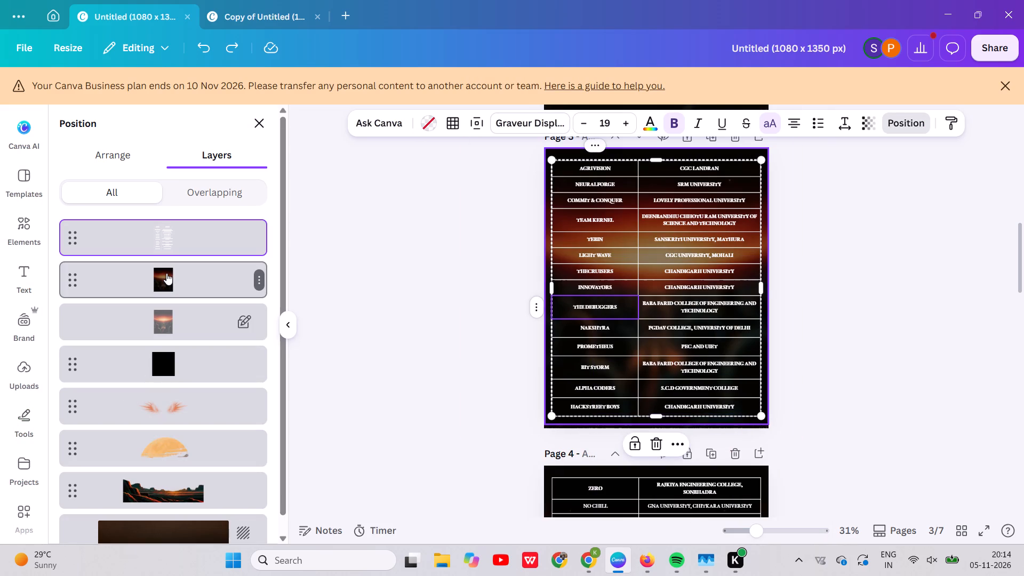
pyautogui.click(258, 275)
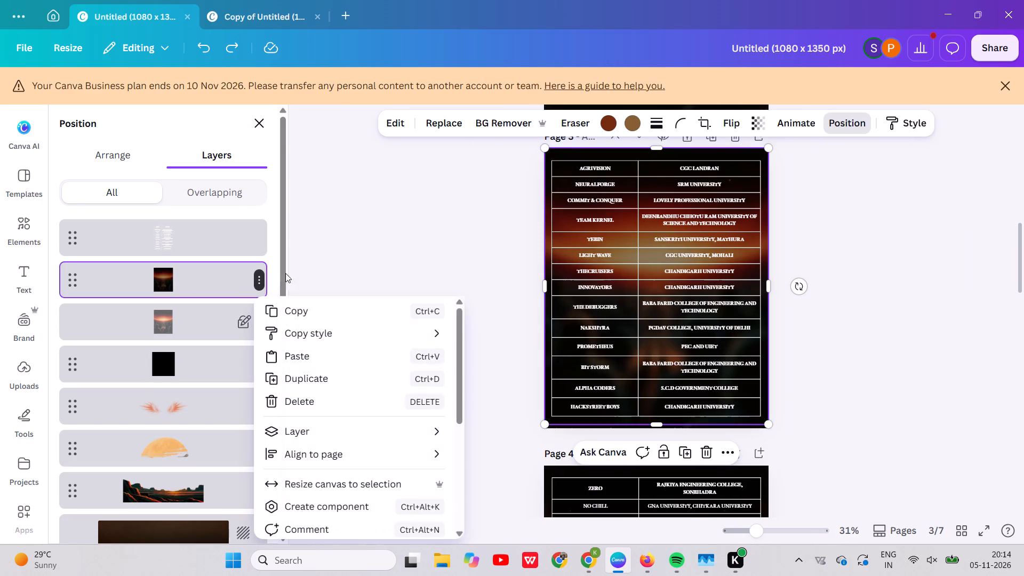
pyautogui.click(320, 407)
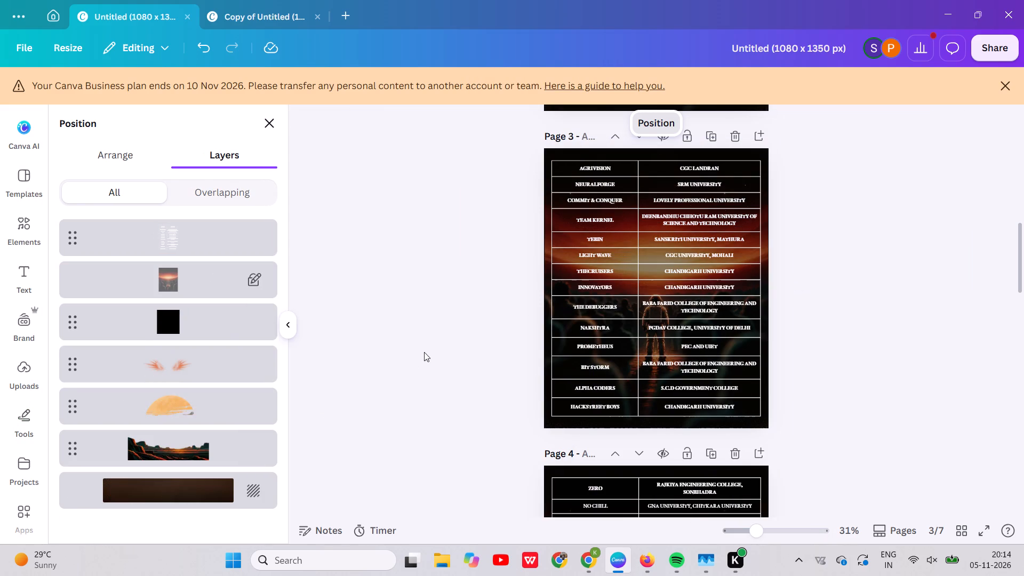
pyautogui.click(852, 324)
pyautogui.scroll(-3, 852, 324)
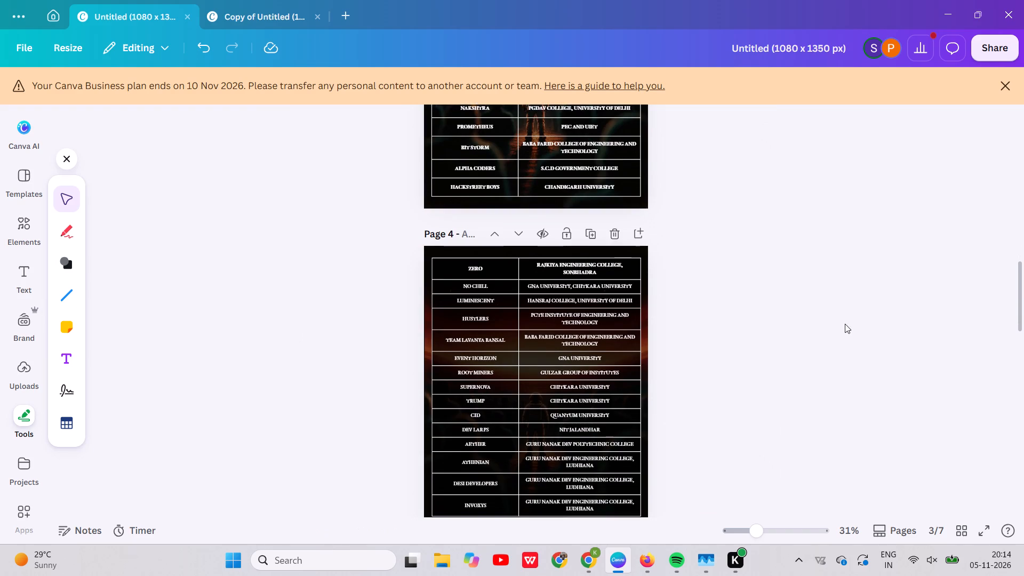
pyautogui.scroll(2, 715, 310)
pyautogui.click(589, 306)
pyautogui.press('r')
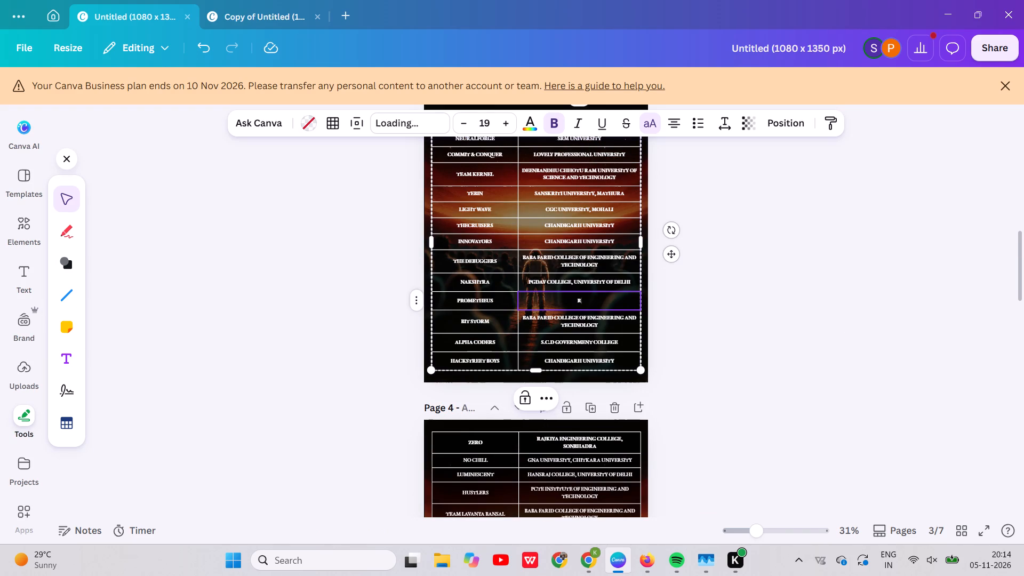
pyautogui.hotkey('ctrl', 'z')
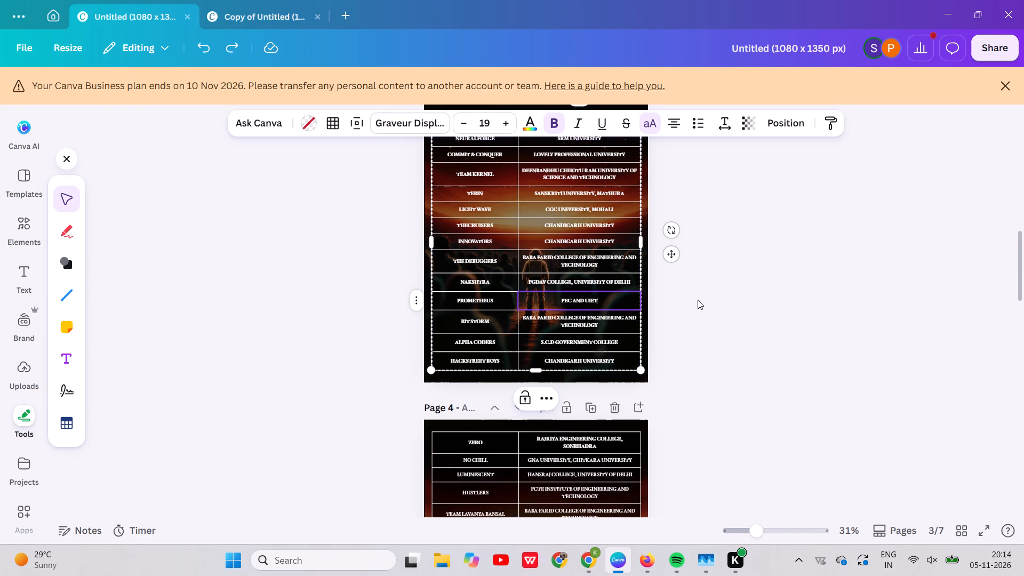
# Add a rectangle shape to page 3, fill it black and set its transparency to 70.
pyautogui.click(698, 300)
pyautogui.press('r')
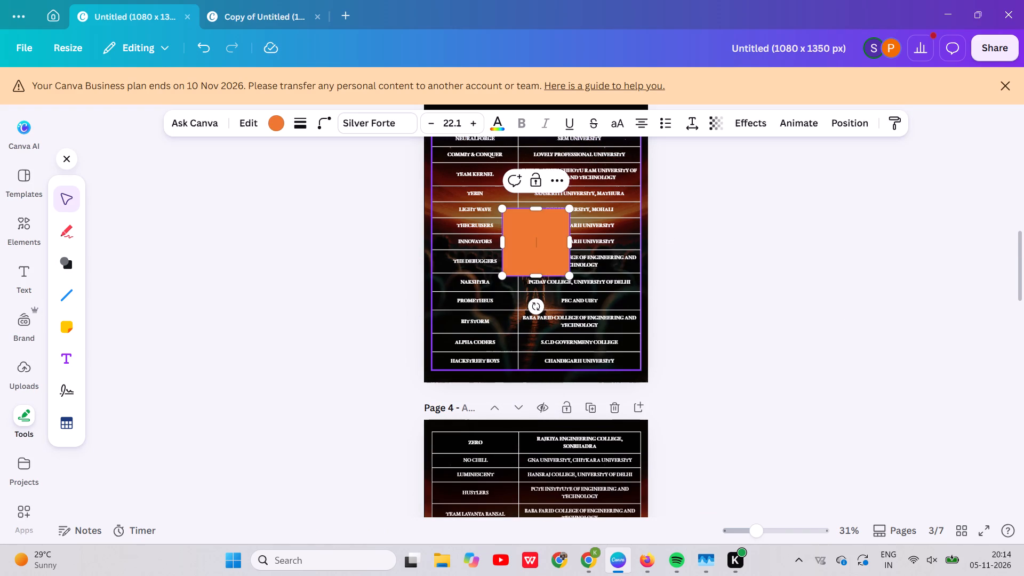
pyautogui.click(280, 126)
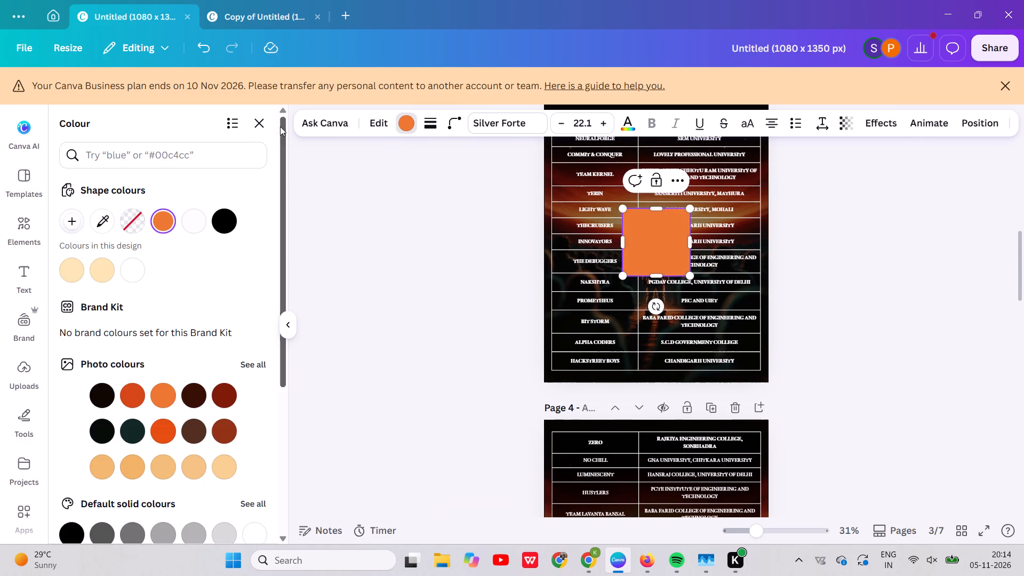
pyautogui.click(216, 227)
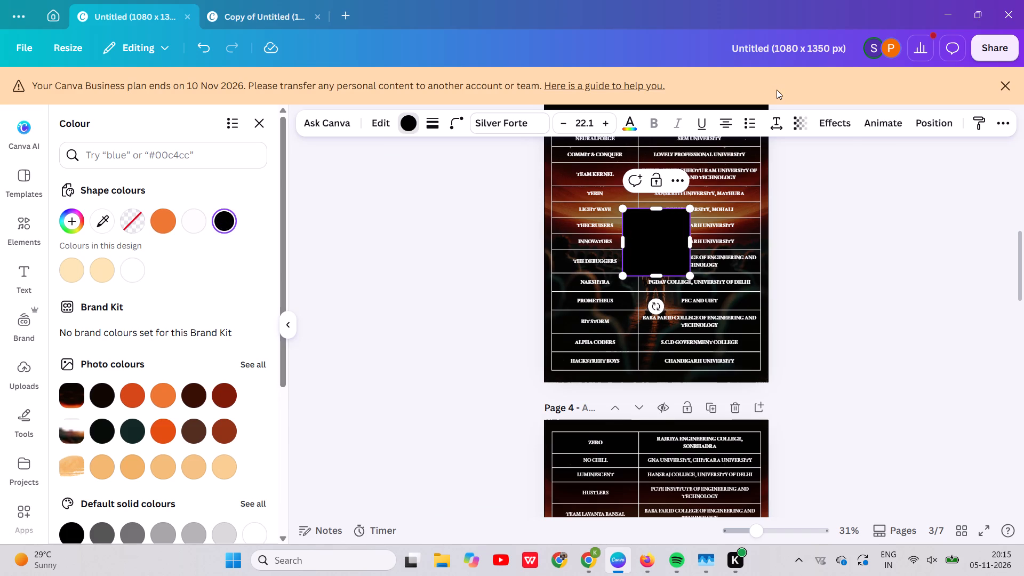
pyautogui.click(803, 123)
pyautogui.moveTo(825, 174); pyautogui.dragTo(803, 184)
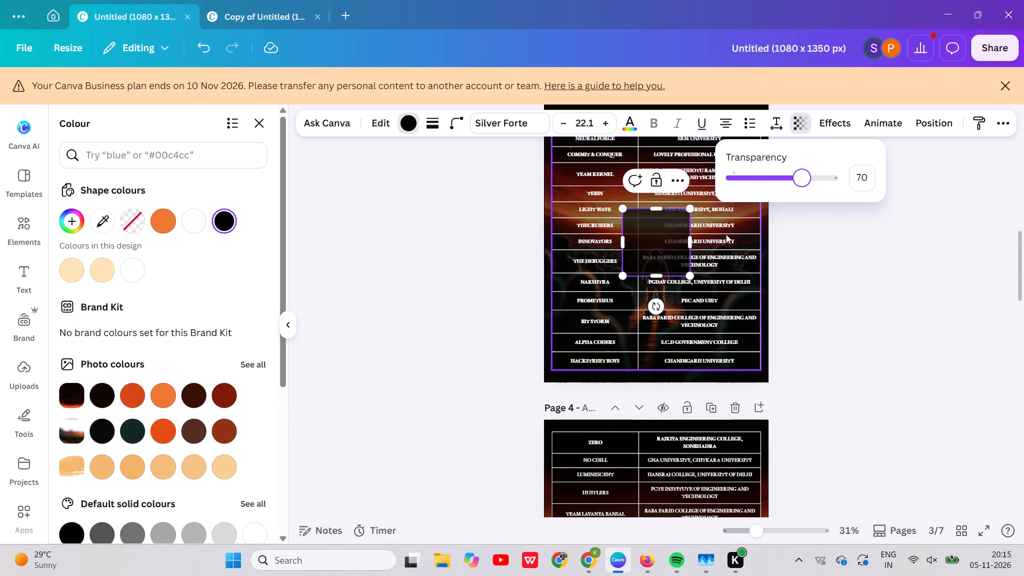
# Resize the black rectangle on page 3 so that it covers the whole table from corner to corner.
pyautogui.scroll(1, 725, 235)
pyautogui.moveTo(626, 374); pyautogui.dragTo(578, 335)
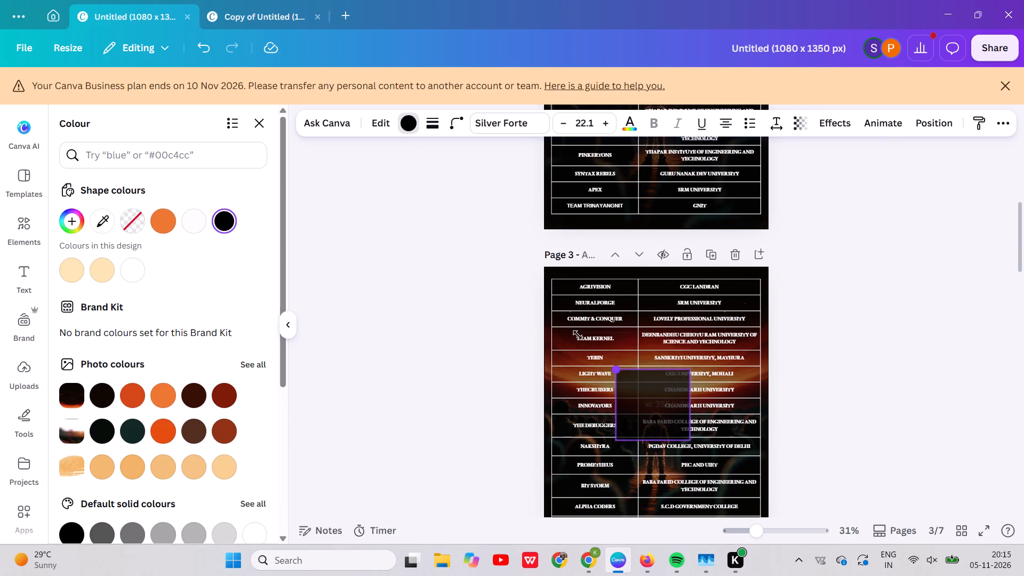
pyautogui.moveTo(578, 335); pyautogui.dragTo(554, 282)
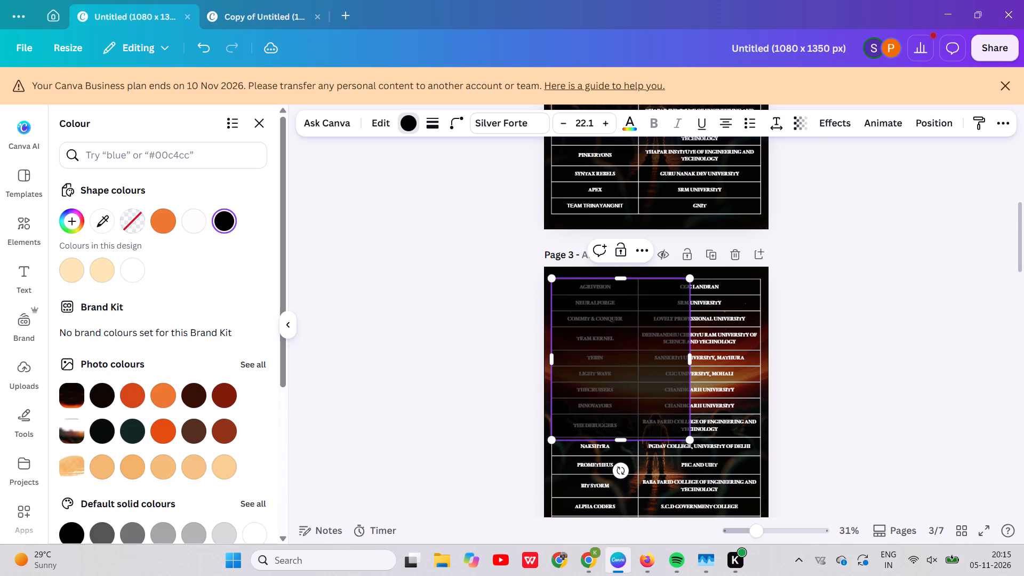
pyautogui.scroll(-1, 646, 364)
pyautogui.moveTo(689, 328); pyautogui.dragTo(713, 353)
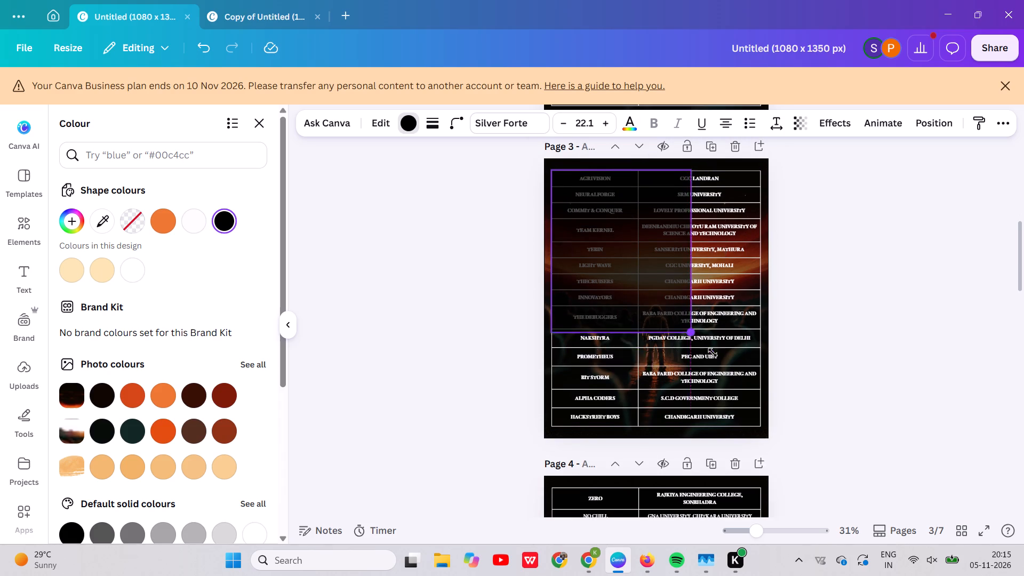
pyautogui.moveTo(713, 353); pyautogui.dragTo(757, 420)
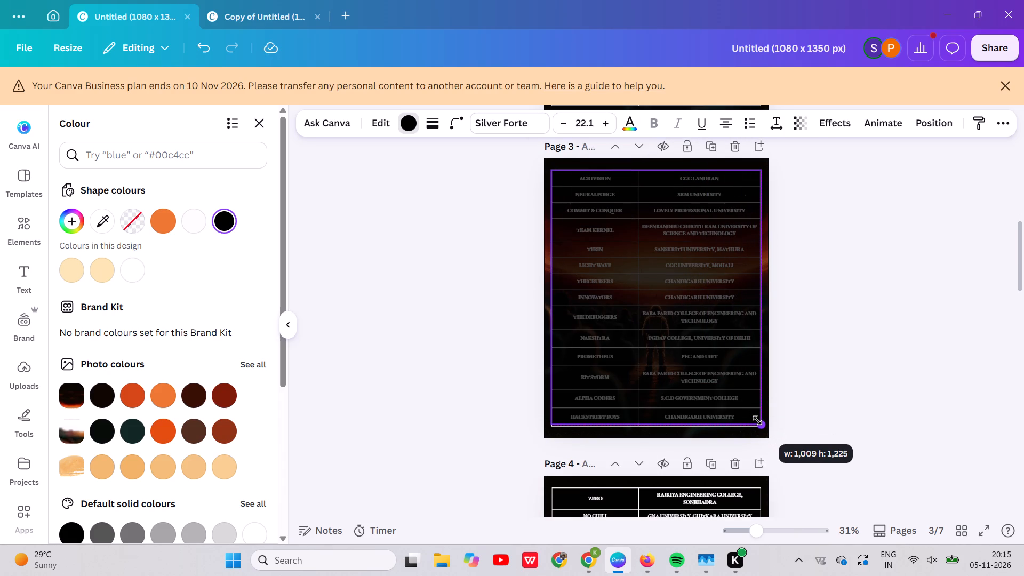
pyautogui.moveTo(757, 420); pyautogui.dragTo(758, 423)
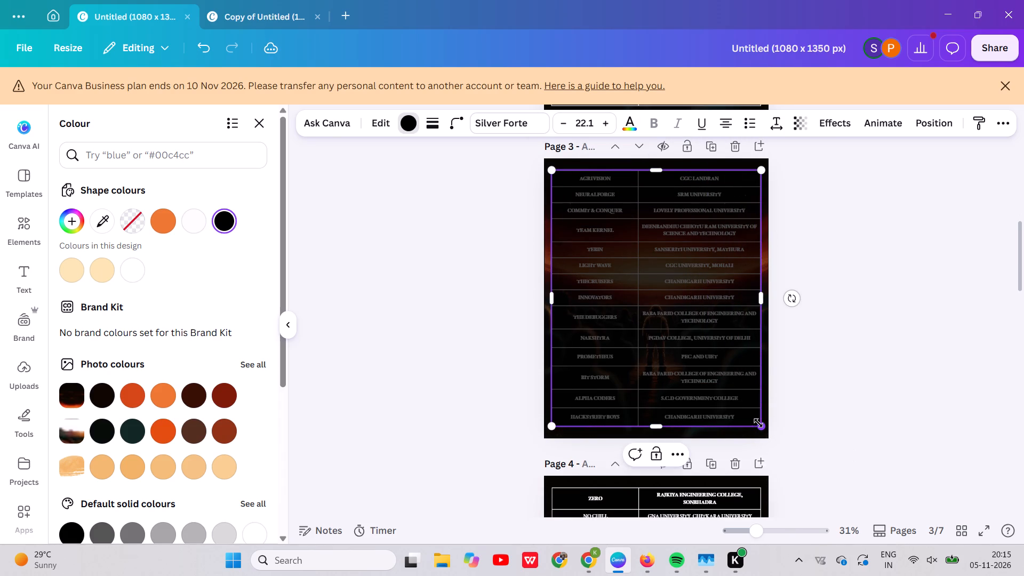
pyautogui.click(812, 398)
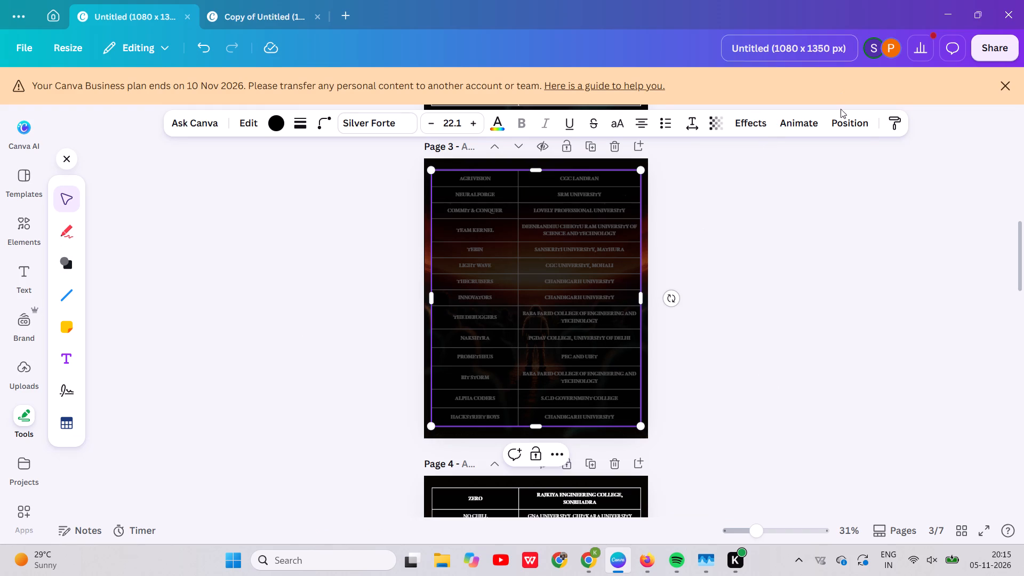
# Move the black rectangle's layer directly beneath the table on page 3, above the locked background image.
pyautogui.click(841, 119)
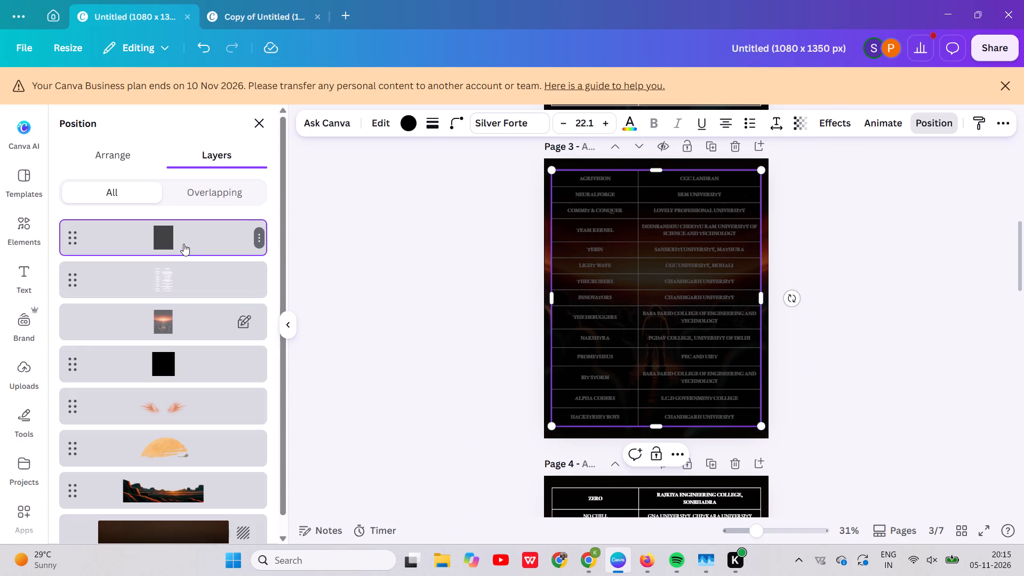
pyautogui.moveTo(183, 244); pyautogui.dragTo(180, 308)
pyautogui.click(375, 322)
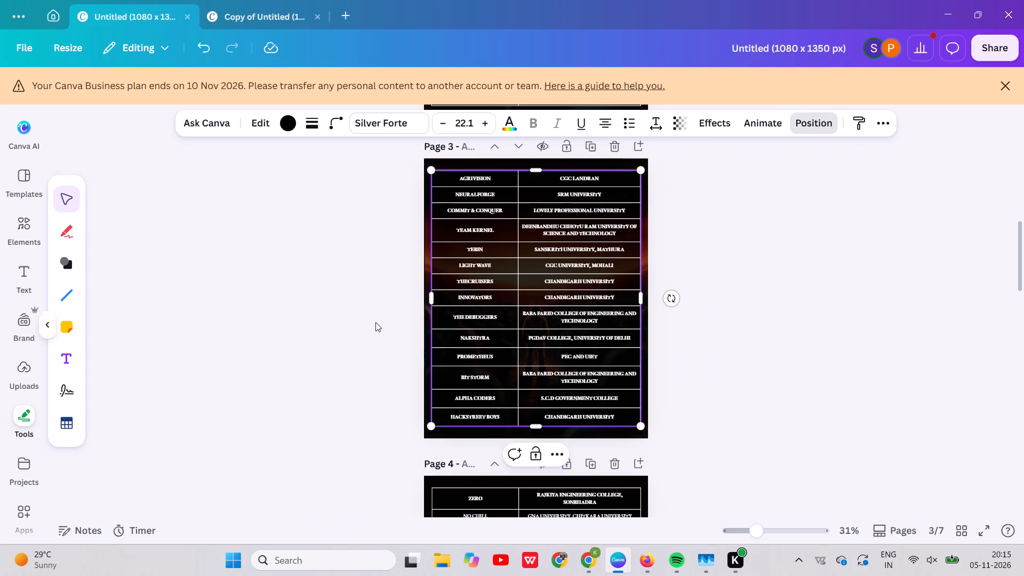
# Set the transparency of the black rectangle behind the page 2 table to 70.
pyautogui.scroll(5, 375, 322)
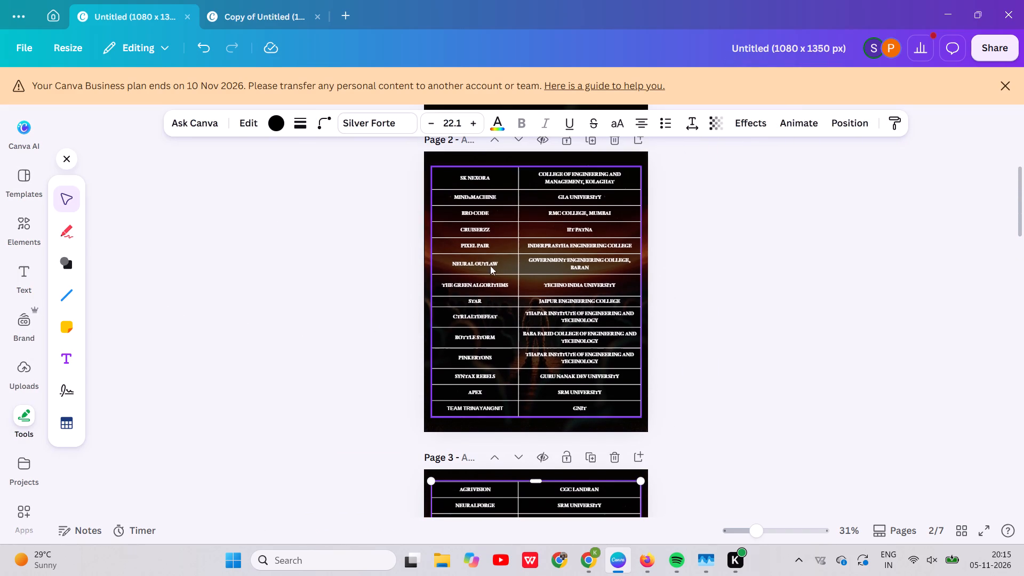
pyautogui.click(629, 265)
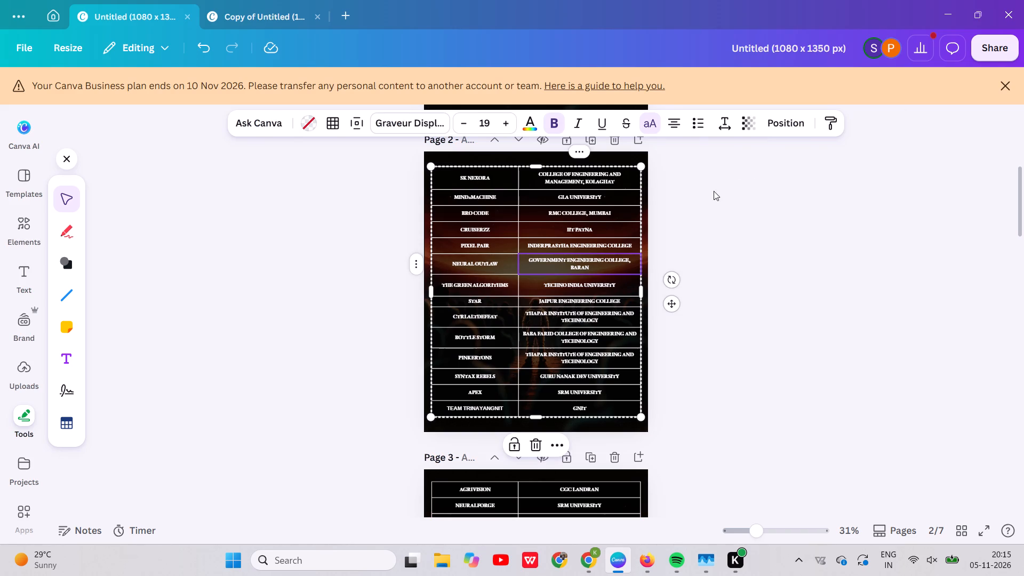
pyautogui.click(772, 131)
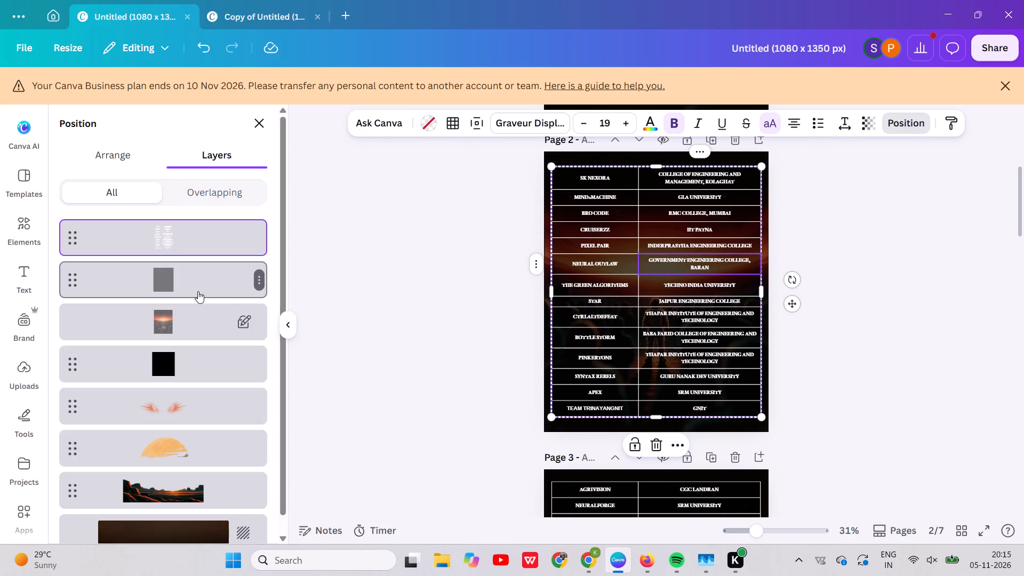
pyautogui.click(198, 291)
pyautogui.click(645, 126)
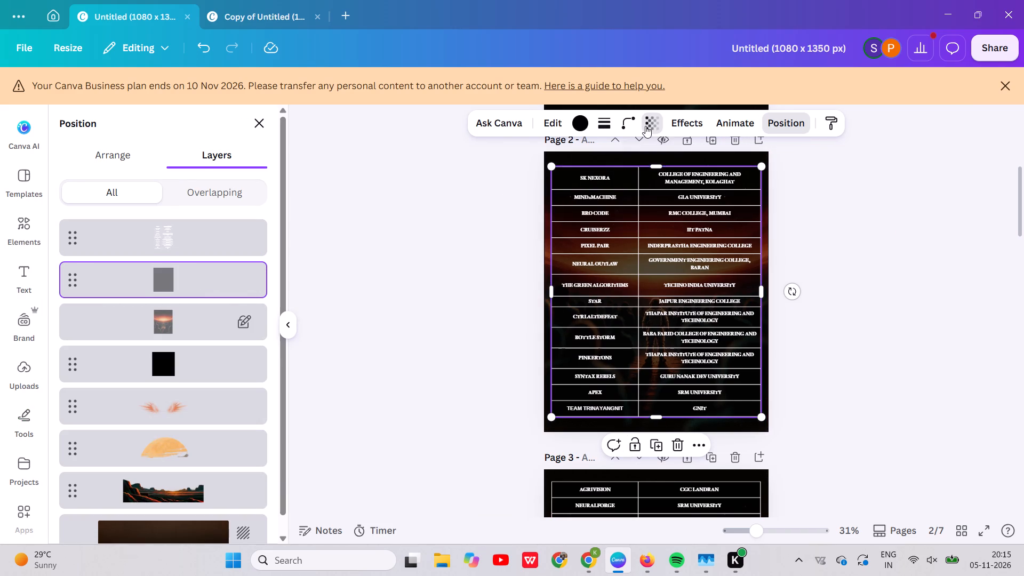
pyautogui.moveTo(638, 175); pyautogui.dragTo(649, 177)
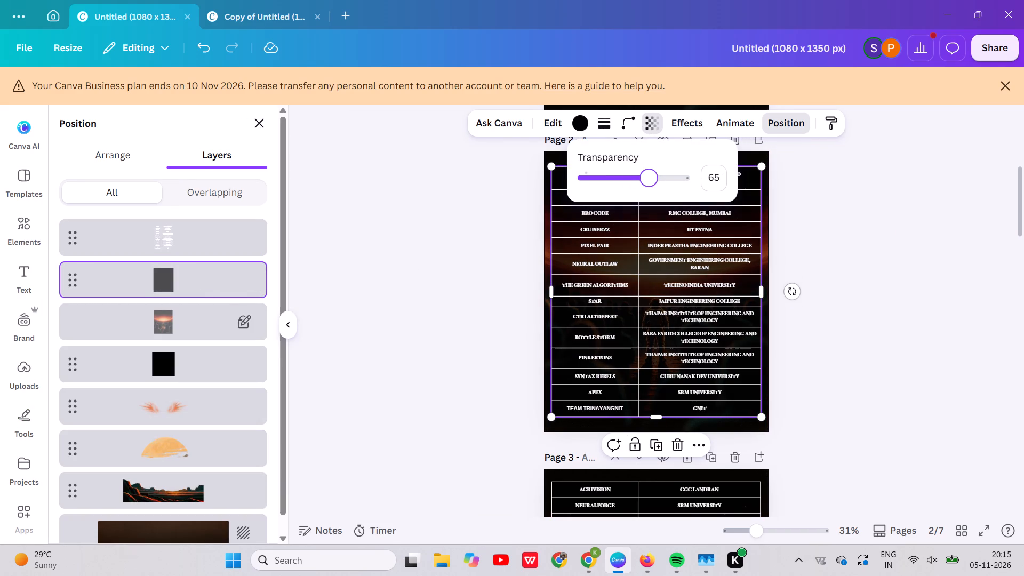
pyautogui.moveTo(649, 177); pyautogui.dragTo(654, 176)
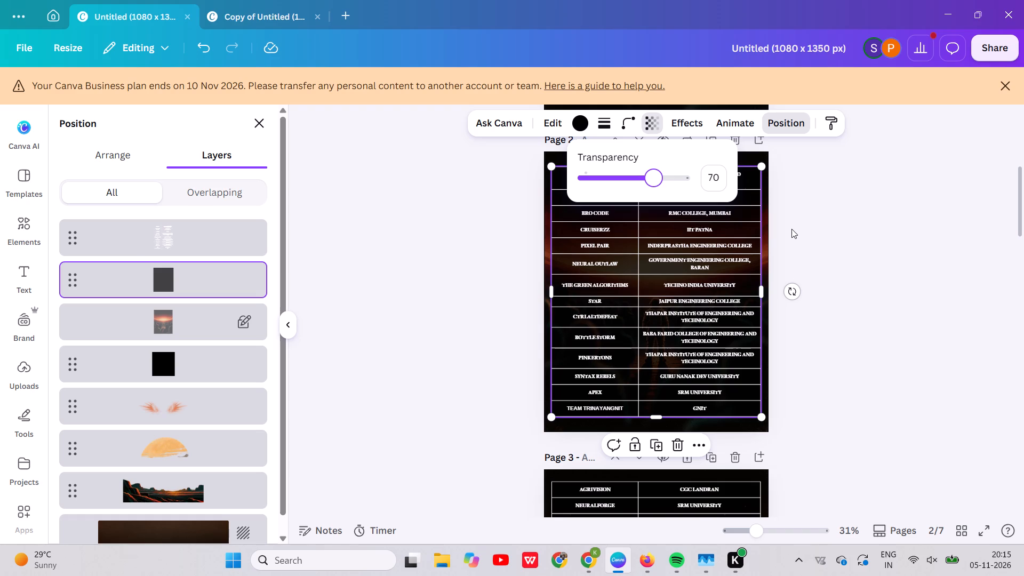
pyautogui.click(791, 229)
# Review all pages from the cover down to page 7, comparing how dark the background behind each table is.
pyautogui.scroll(6, 791, 229)
pyautogui.scroll(-1, 791, 229)
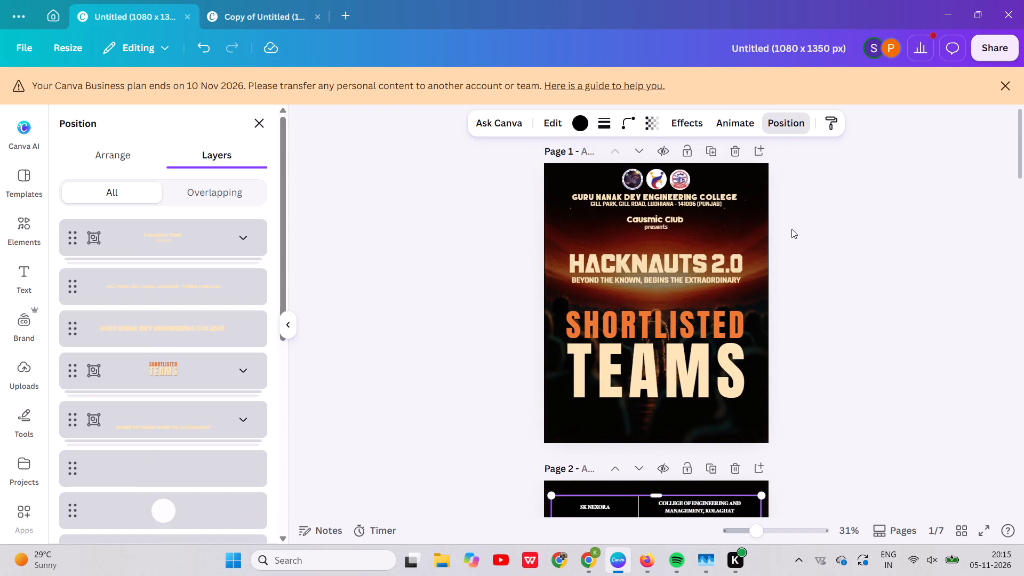
pyautogui.scroll(-7, 791, 229)
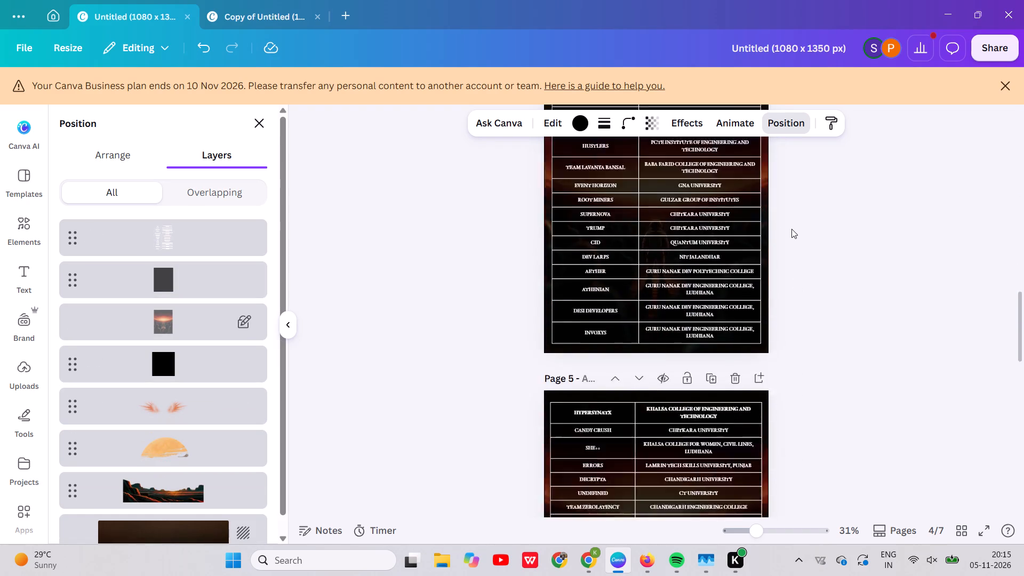
pyautogui.scroll(-3, 791, 229)
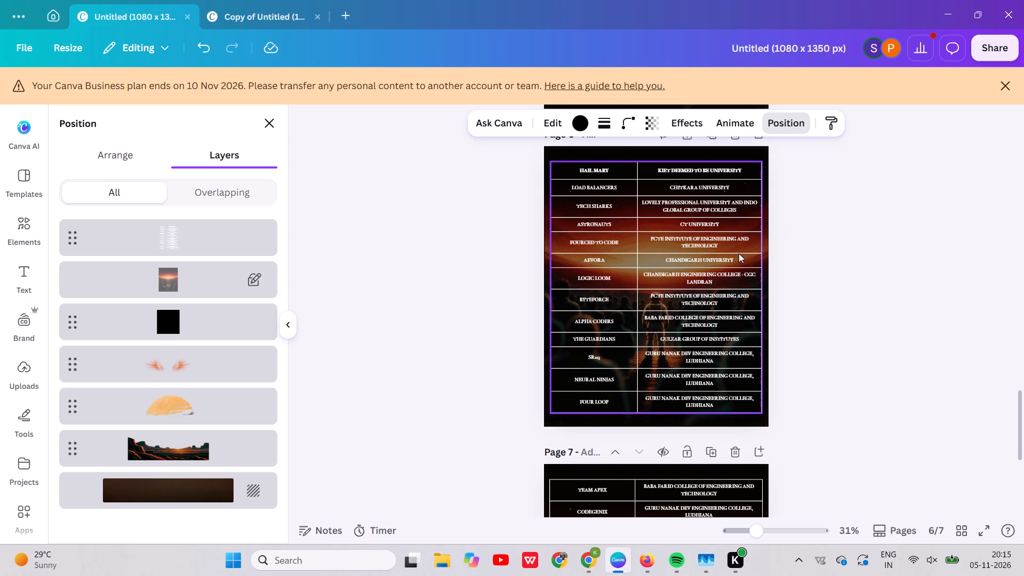
pyautogui.scroll(-1, 737, 266)
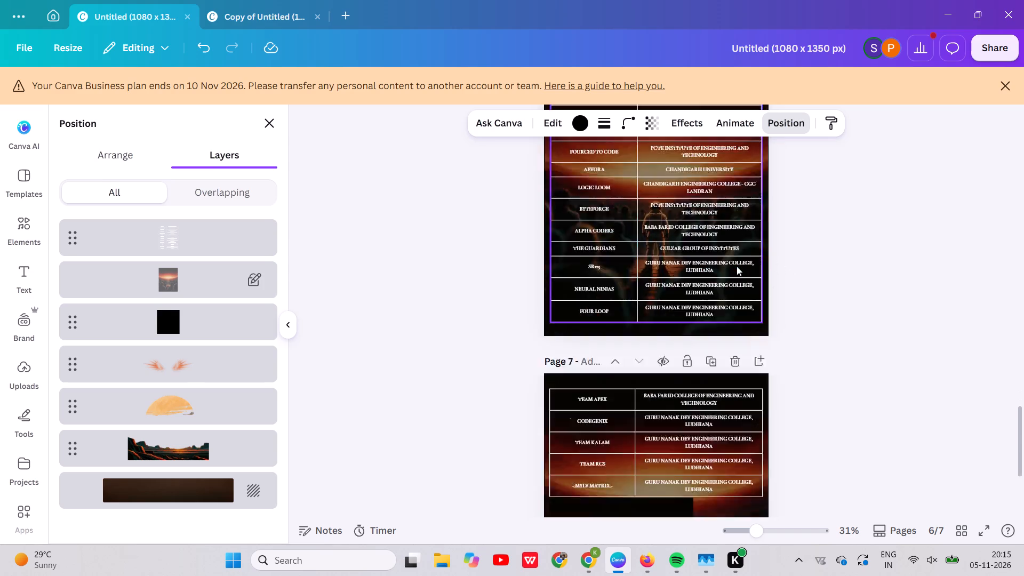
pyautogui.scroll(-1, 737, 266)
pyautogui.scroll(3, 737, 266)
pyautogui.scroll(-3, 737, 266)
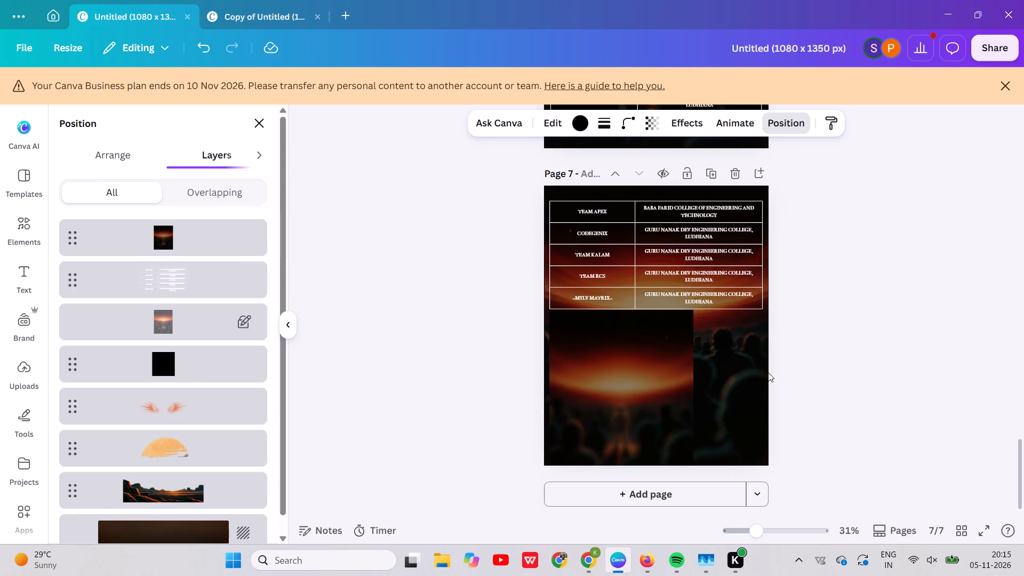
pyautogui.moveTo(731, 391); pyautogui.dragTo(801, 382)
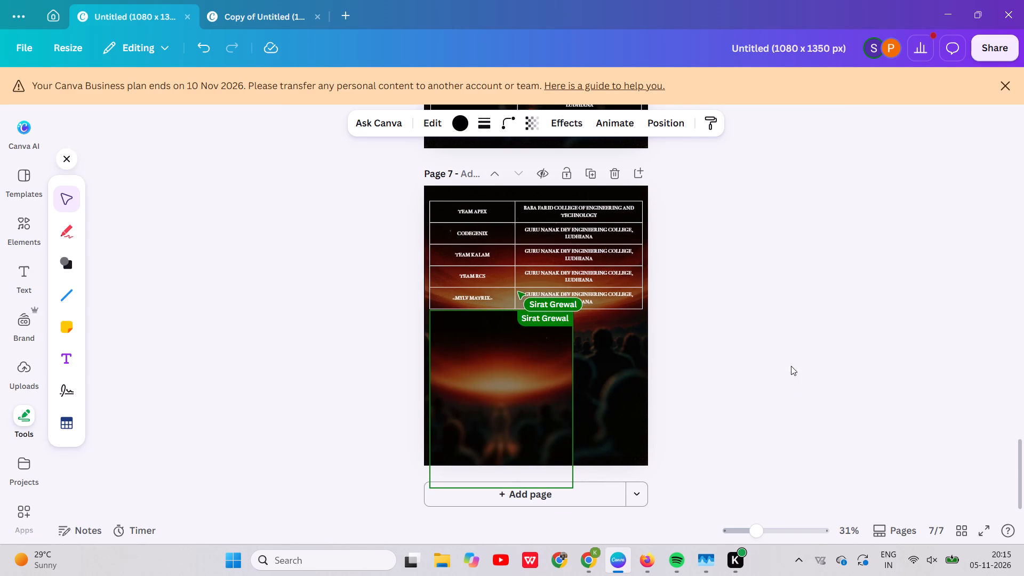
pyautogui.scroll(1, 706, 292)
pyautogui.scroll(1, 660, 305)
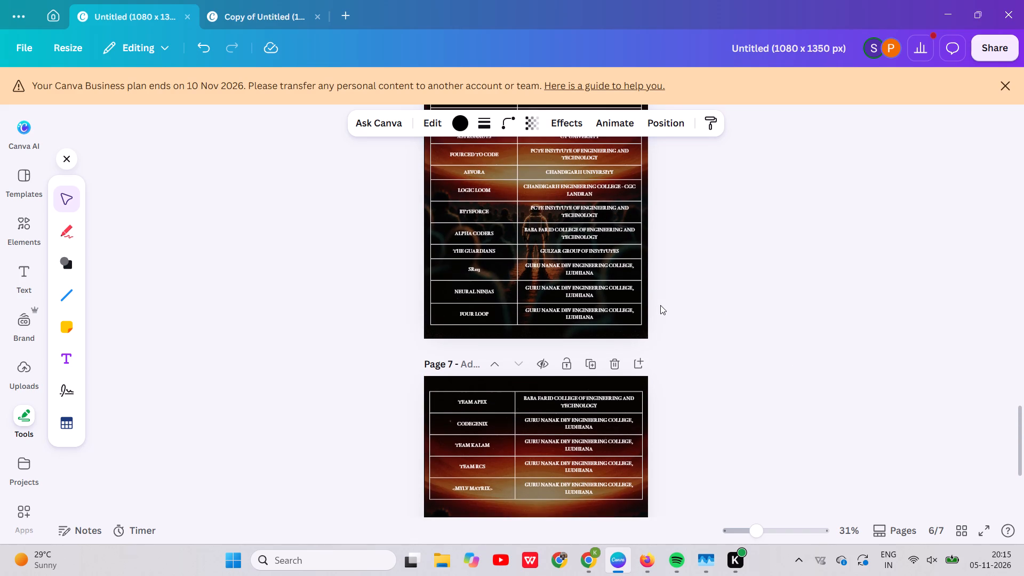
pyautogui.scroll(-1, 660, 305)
# Add a square shape to page 7 and fill it with black #000000.
pyautogui.click(571, 463)
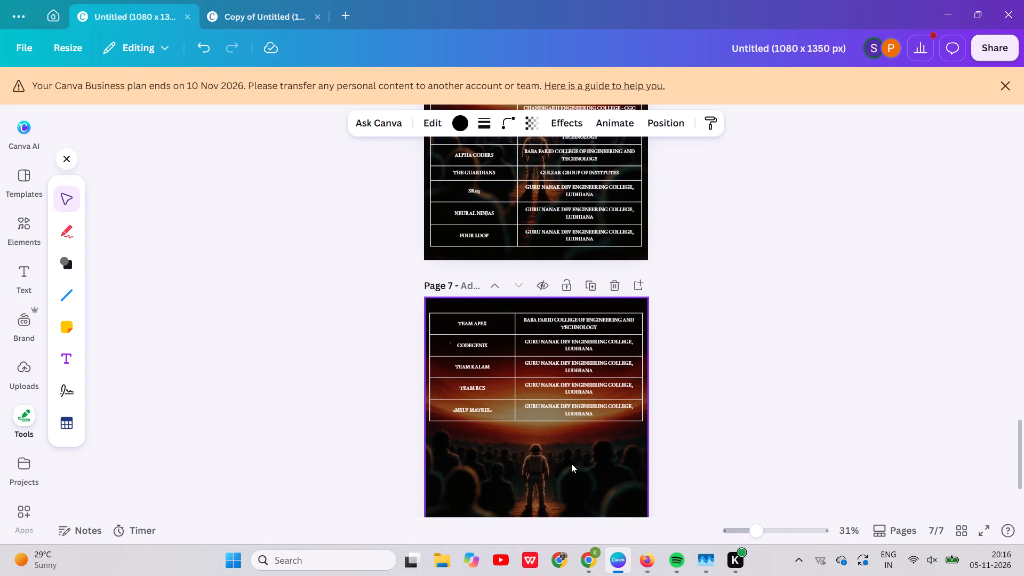
pyautogui.press('r')
pyautogui.scroll(-1, 571, 463)
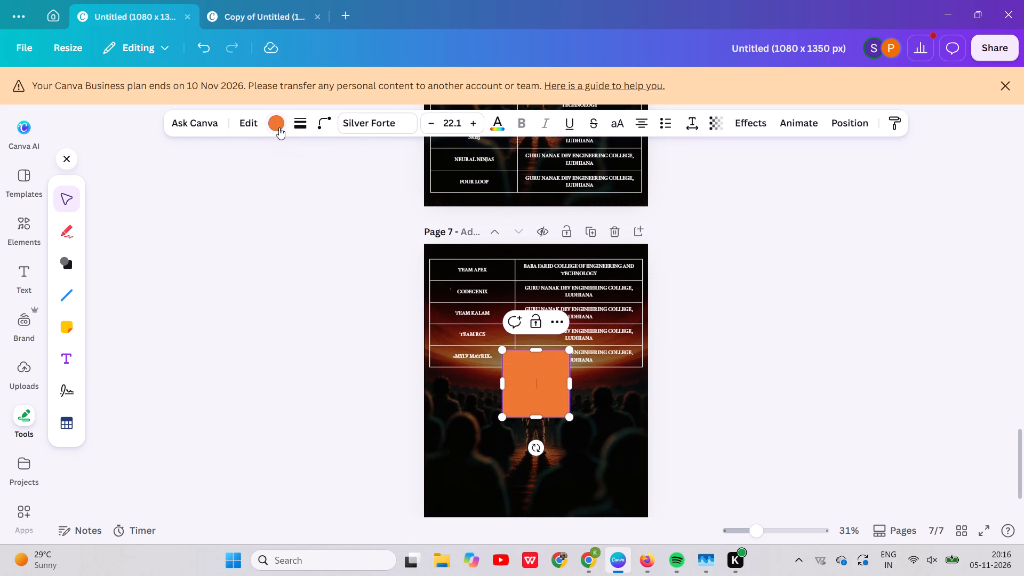
pyautogui.click(279, 127)
pyautogui.click(233, 211)
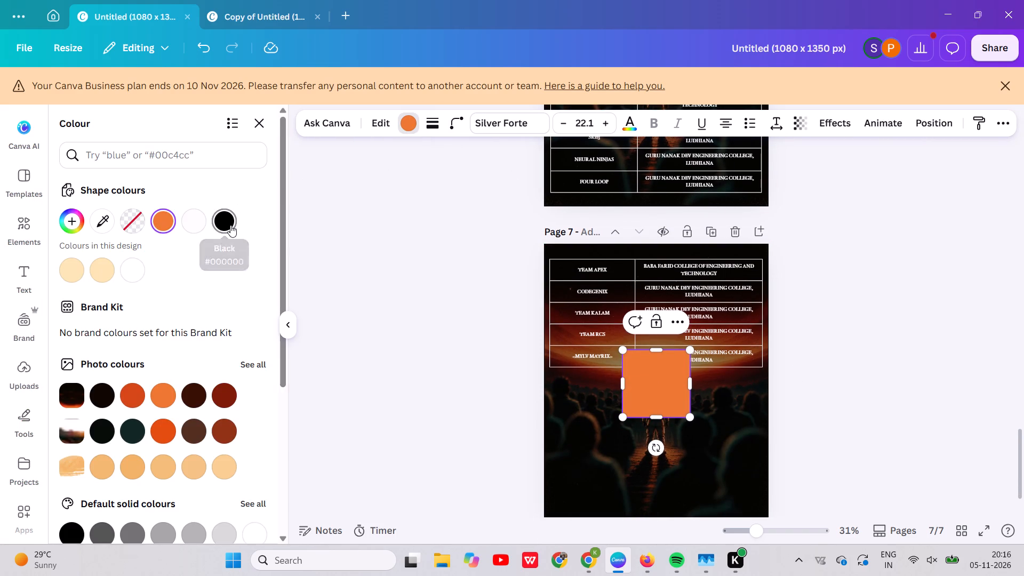
pyautogui.click(230, 225)
# Set the transparency of the new black square on page 7 to 69.
pyautogui.click(795, 125)
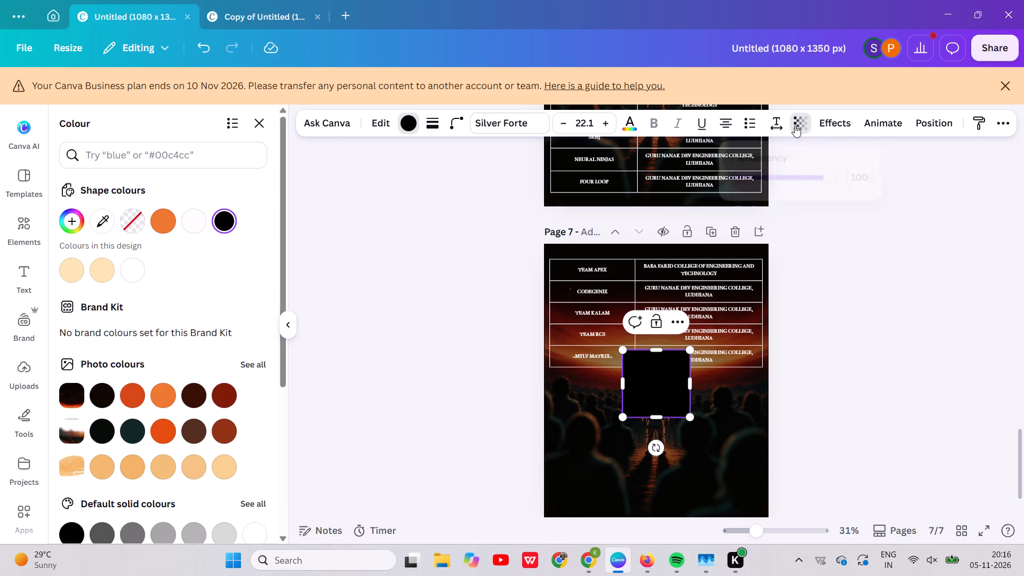
pyautogui.moveTo(826, 173); pyautogui.dragTo(803, 183)
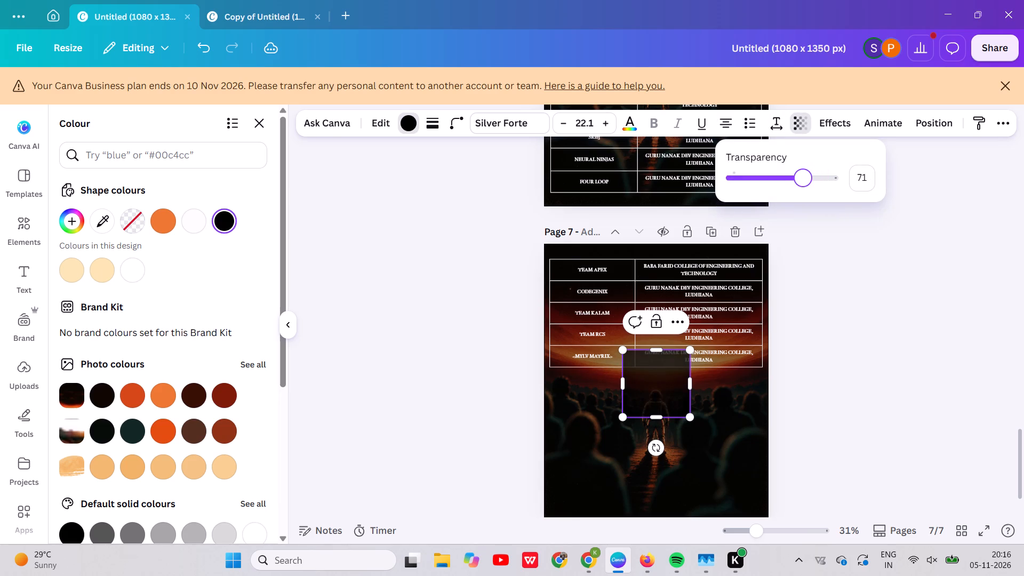
pyautogui.moveTo(803, 183); pyautogui.dragTo(802, 183)
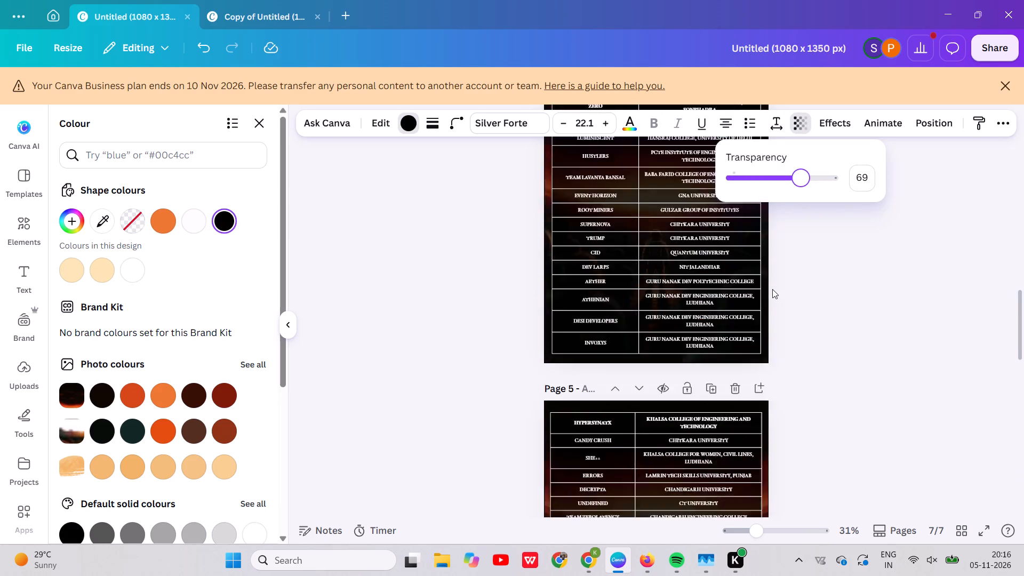
pyautogui.scroll(-3, 772, 289)
pyautogui.scroll(1, 772, 289)
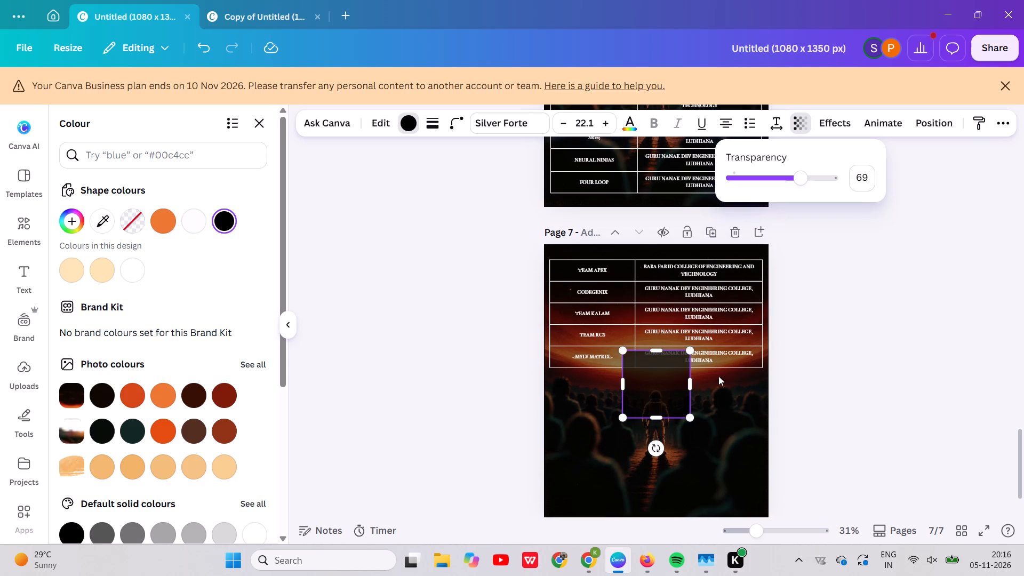
# Resize the black shape on page 7 so that it covers the whole five-row table from corner to corner.
pyautogui.moveTo(625, 353); pyautogui.dragTo(554, 258)
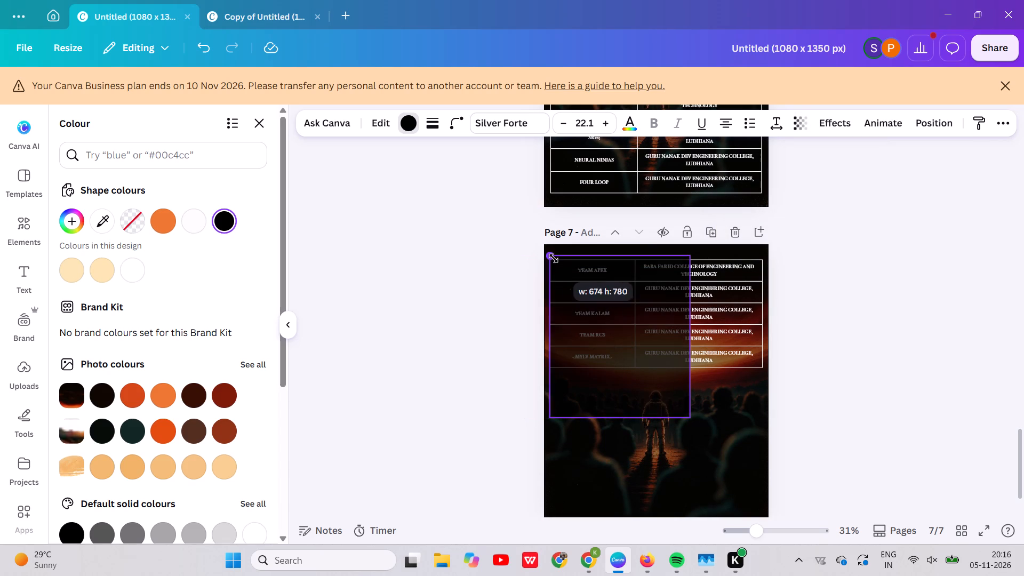
pyautogui.moveTo(554, 258); pyautogui.dragTo(554, 262)
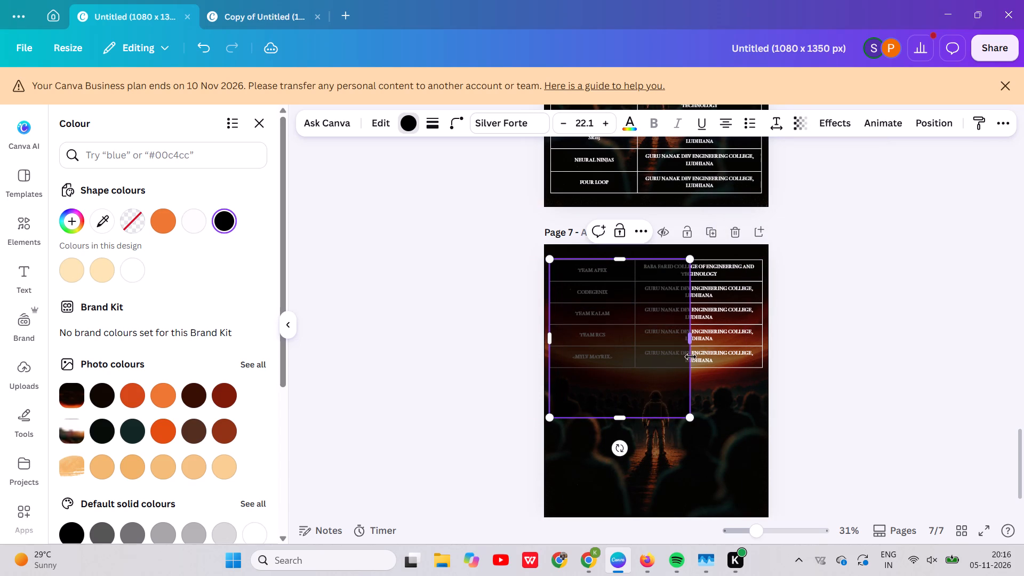
pyautogui.moveTo(692, 420); pyautogui.dragTo(765, 368)
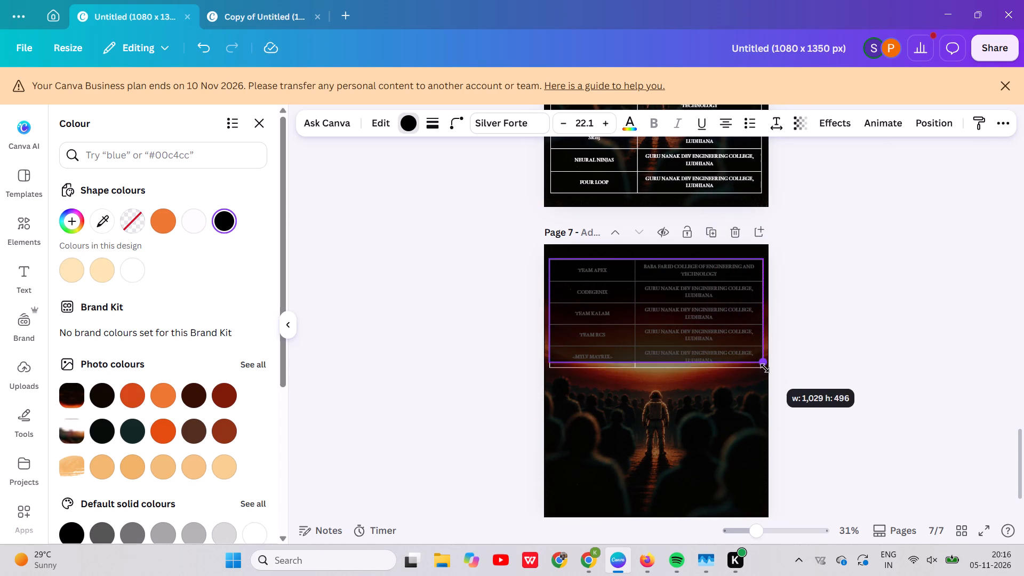
pyautogui.moveTo(765, 368); pyautogui.dragTo(763, 371)
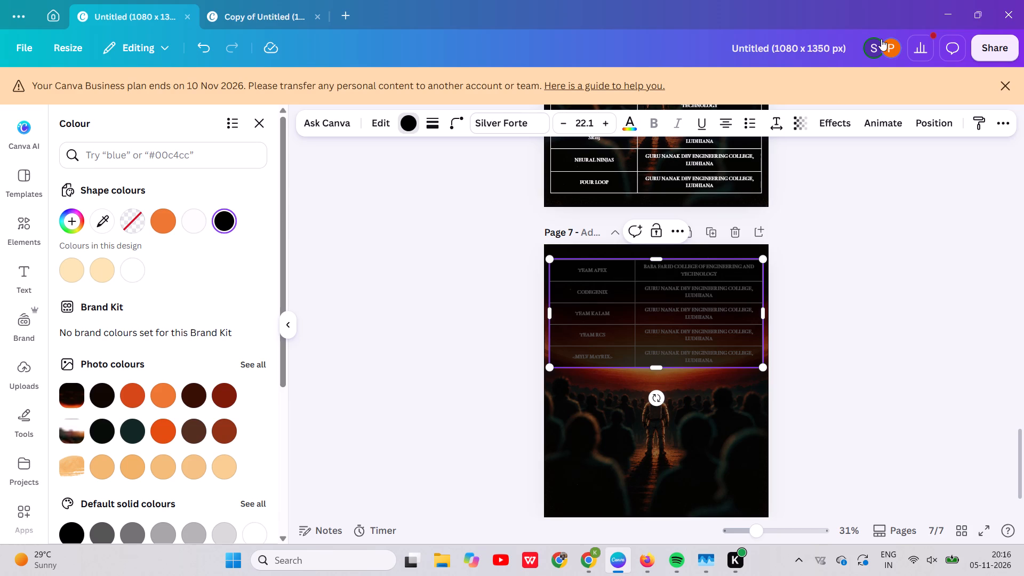
# Move the black rectangle's layer directly beneath the table on page 7, above the locked background image.
pyautogui.click(938, 127)
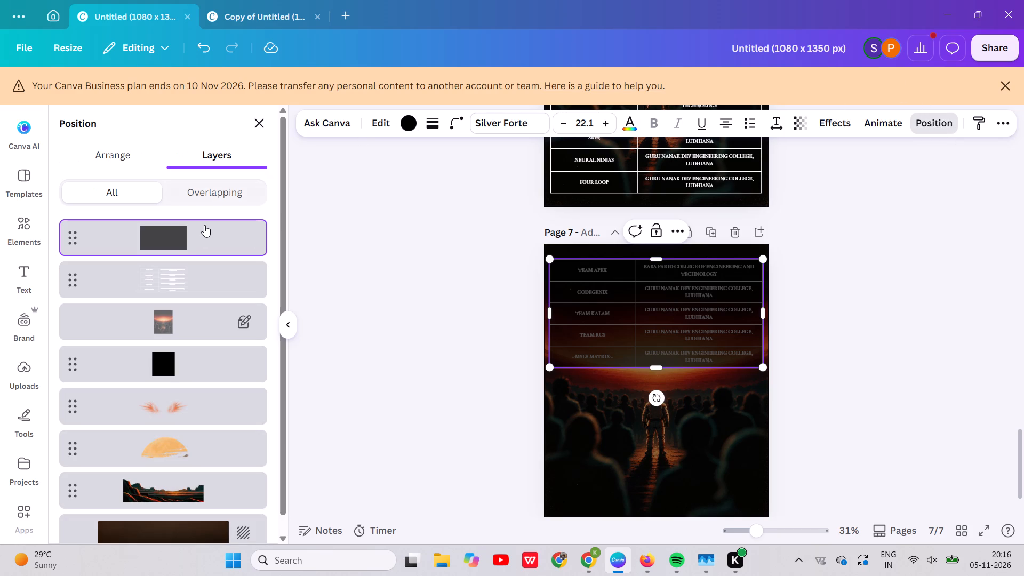
pyautogui.moveTo(202, 228); pyautogui.dragTo(210, 302)
pyautogui.click(511, 375)
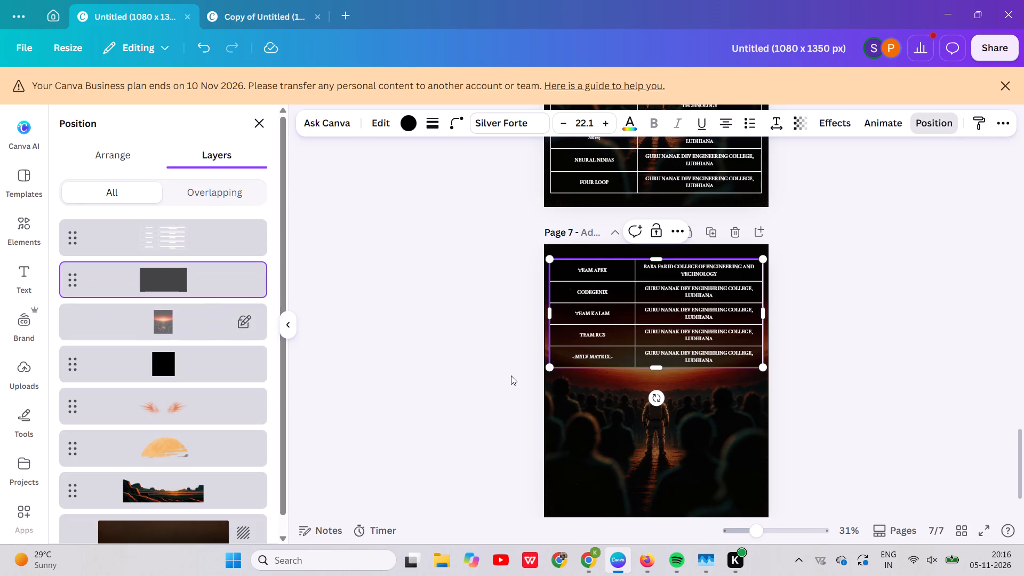
# Inspect the page 7 table and background up close, and compare how dark the background behind the page 6 table is.
pyautogui.scroll(-1, 511, 375)
pyautogui.click(730, 335)
pyautogui.scroll(-1, 730, 335)
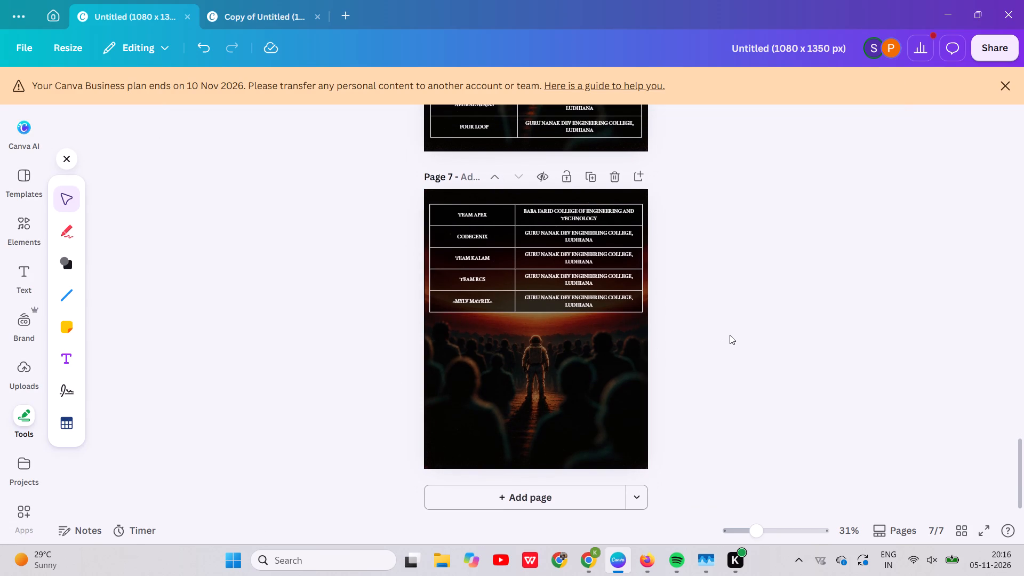
pyautogui.scroll(-1, 730, 335)
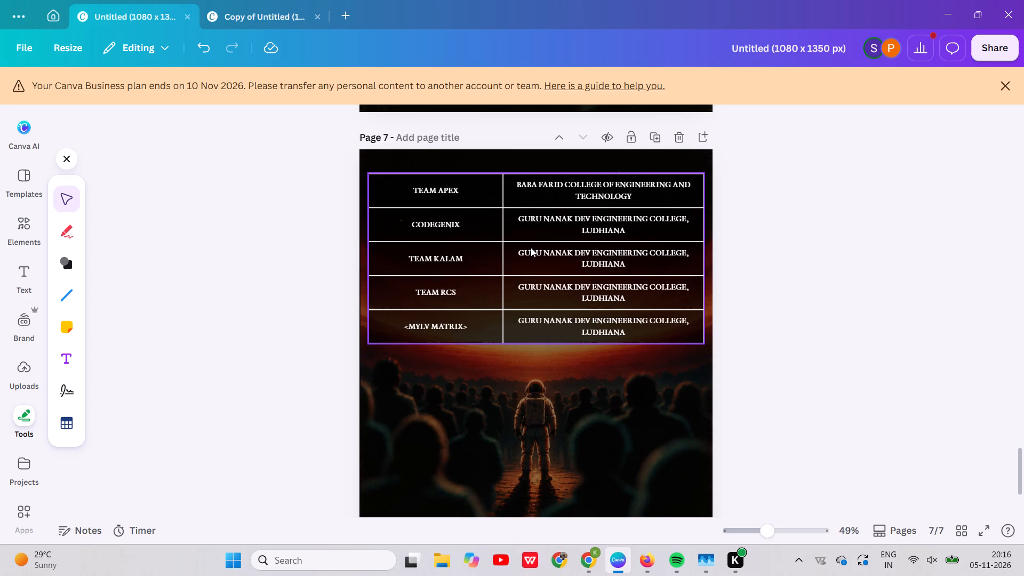
pyautogui.scroll(1, 531, 247)
pyautogui.click(352, 254)
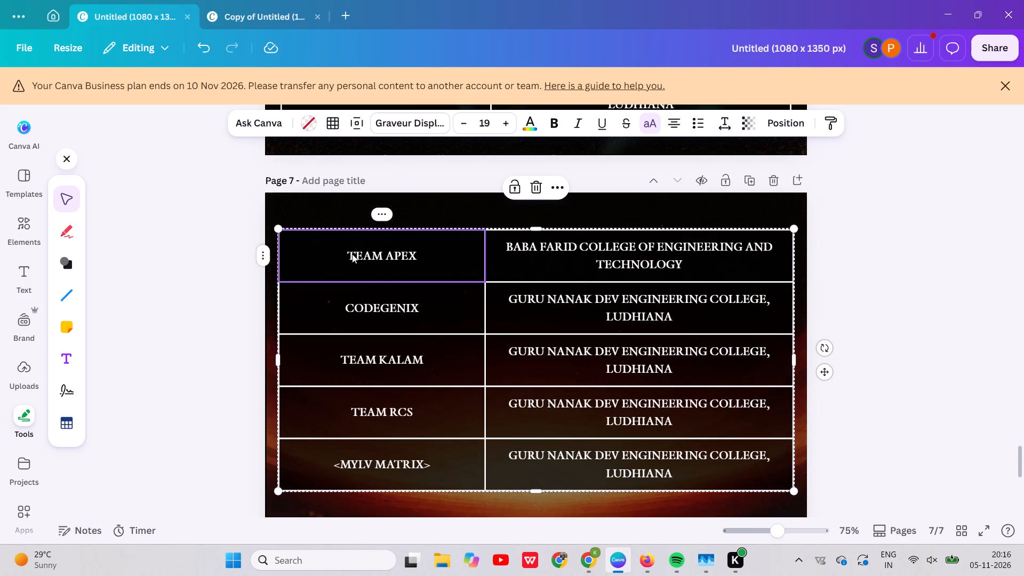
pyautogui.click(962, 284)
pyautogui.scroll(-7, 962, 284)
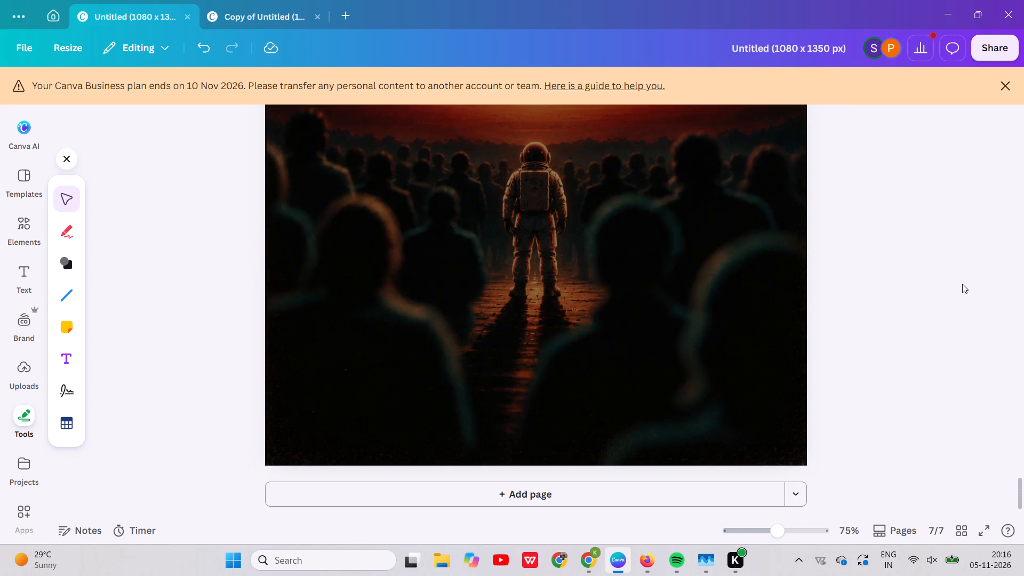
pyautogui.scroll(2, 962, 284)
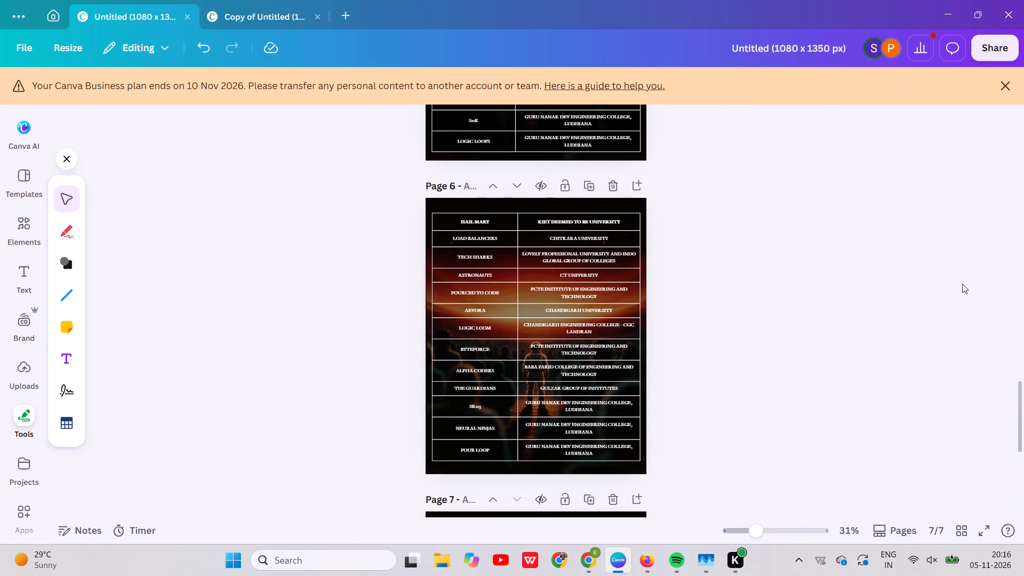
pyautogui.scroll(2, 962, 284)
pyautogui.scroll(-2, 962, 284)
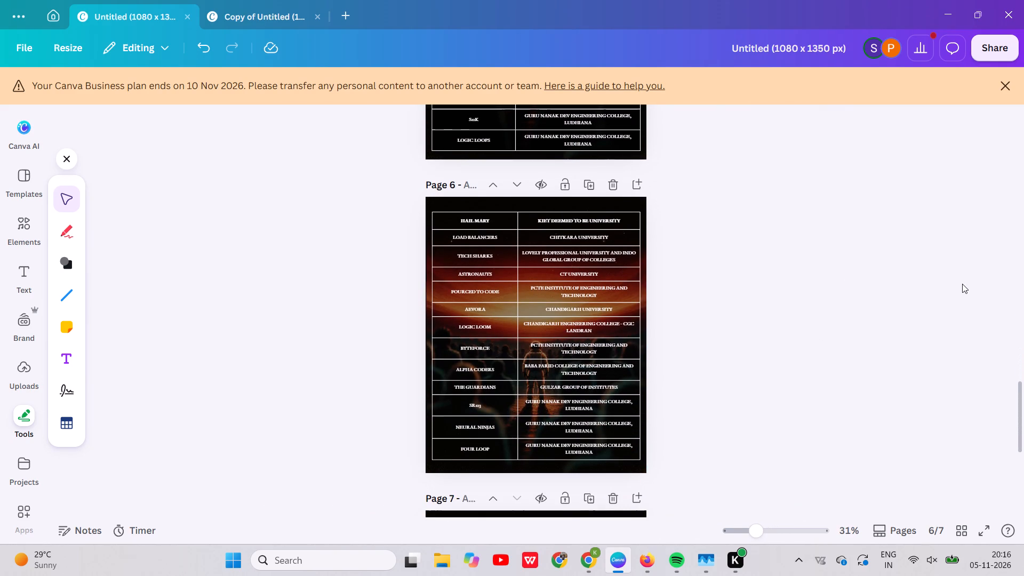
# Add a square shape to page 6 and fill it with black.
pyautogui.click(582, 433)
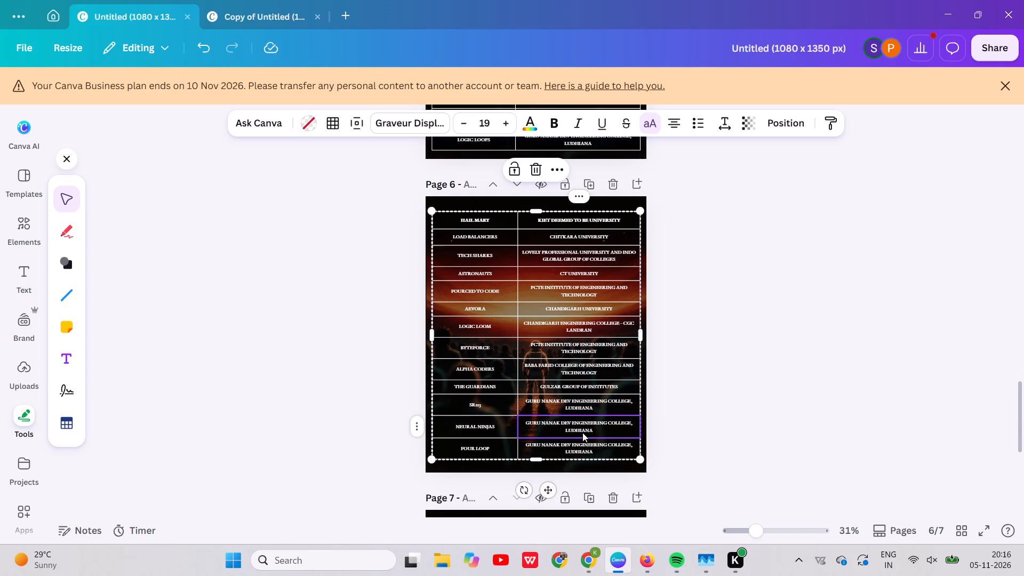
pyautogui.click(651, 421)
pyautogui.press('r')
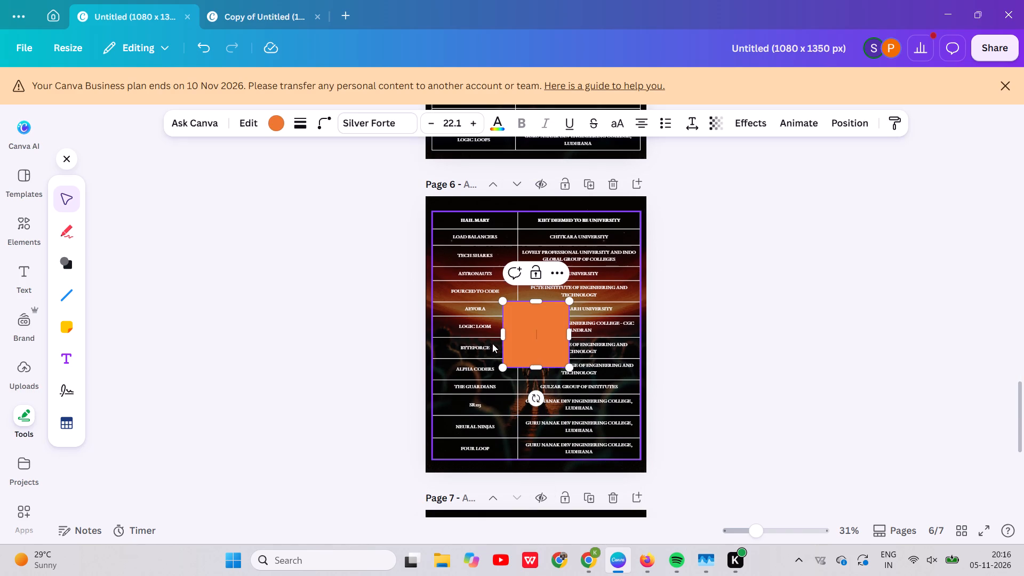
pyautogui.click(277, 121)
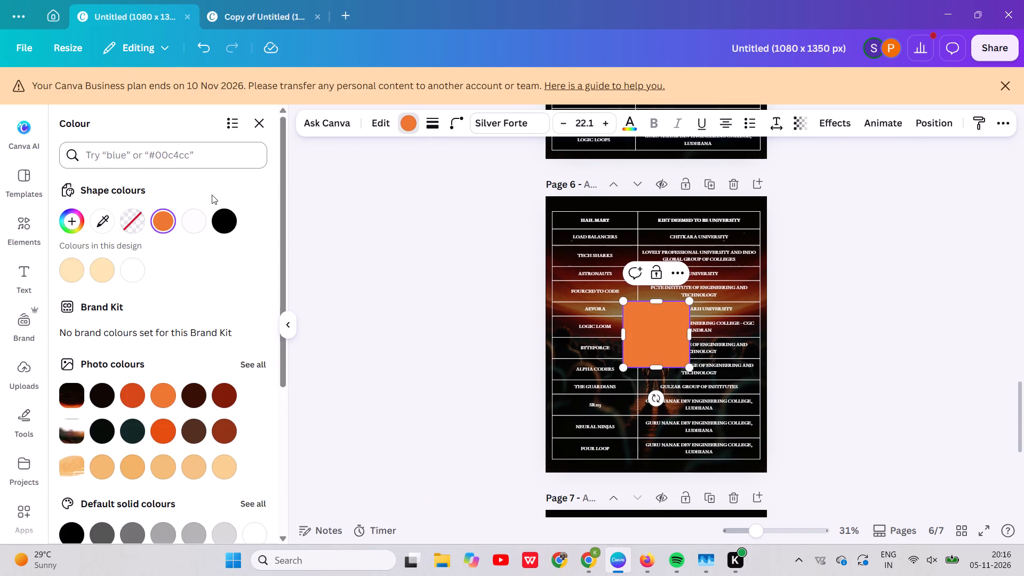
pyautogui.click(214, 228)
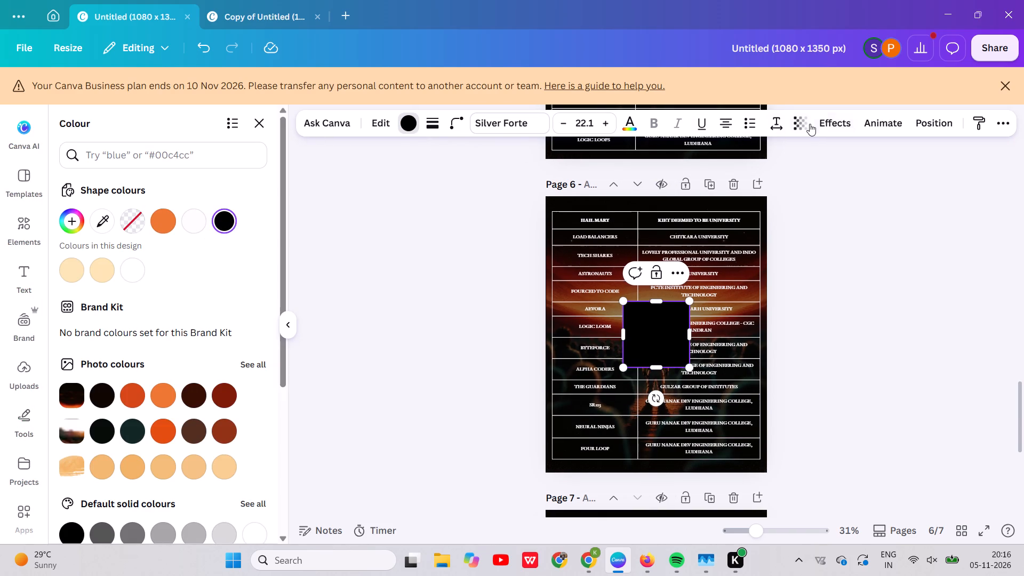
# Set the transparency of the new black square on page 6 to 70.
pyautogui.click(810, 124)
pyautogui.moveTo(824, 177); pyautogui.dragTo(804, 186)
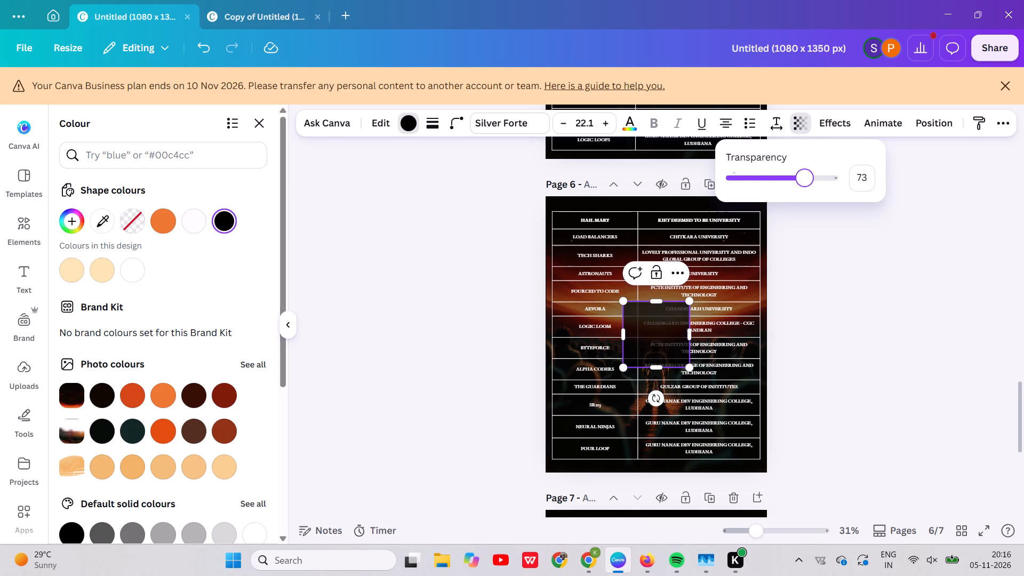
pyautogui.moveTo(804, 186); pyautogui.dragTo(802, 188)
pyautogui.moveTo(802, 188); pyautogui.dragTo(802, 188)
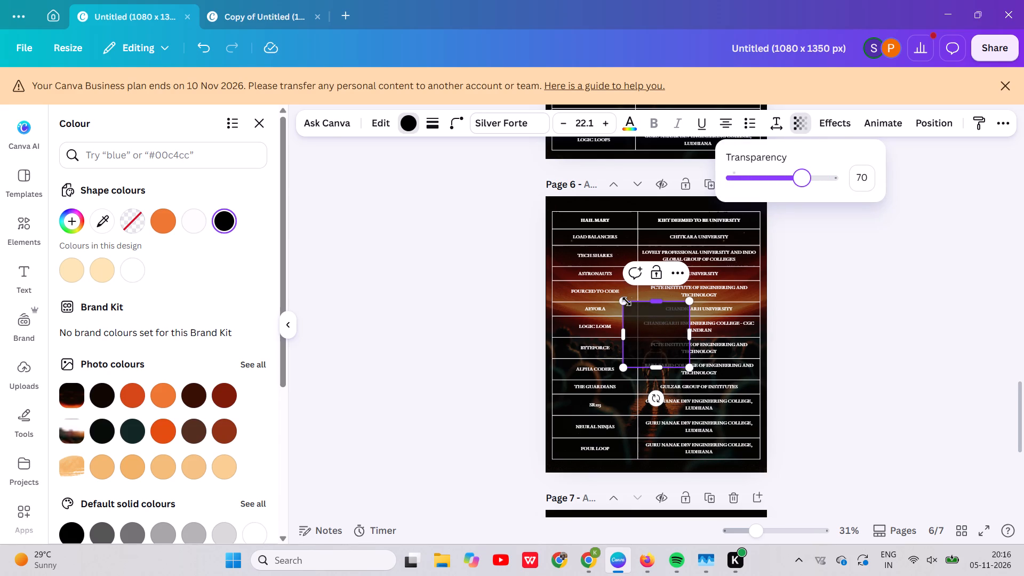
# Resize the black shape on page 6 so that it covers the whole table from corner to corner.
pyautogui.moveTo(627, 301); pyautogui.dragTo(557, 213)
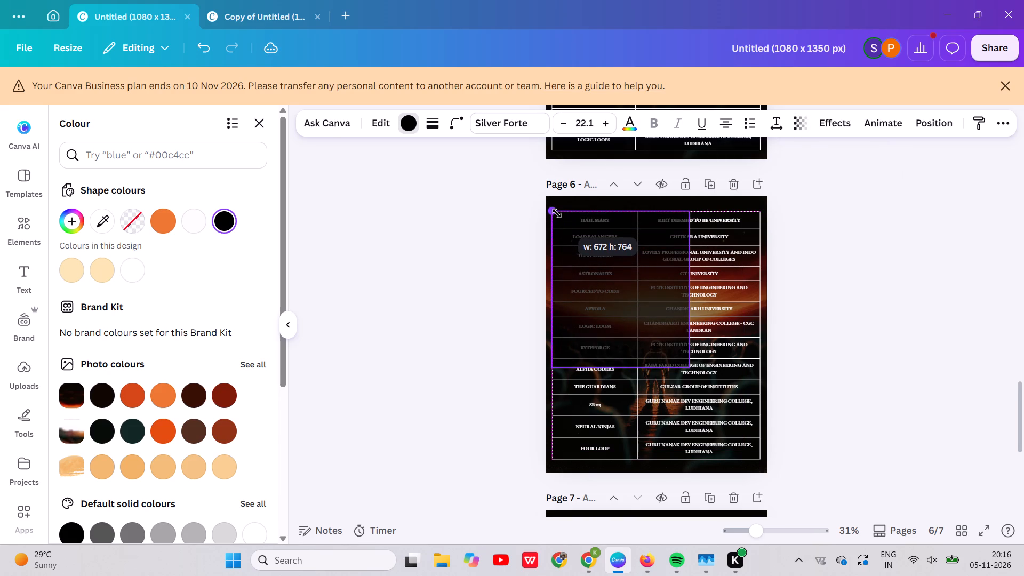
pyautogui.moveTo(691, 365); pyautogui.dragTo(761, 454)
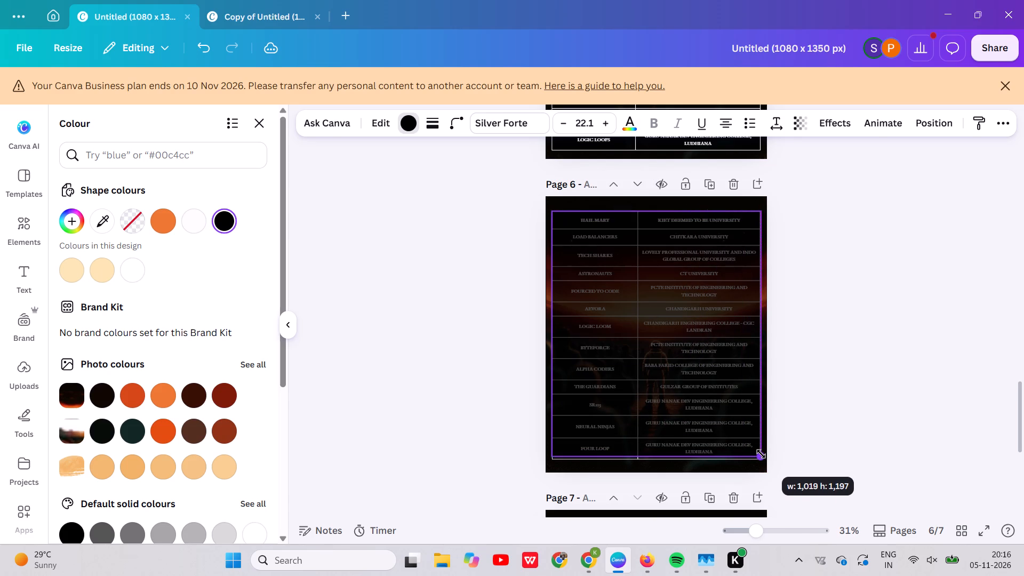
pyautogui.moveTo(761, 454); pyautogui.dragTo(761, 457)
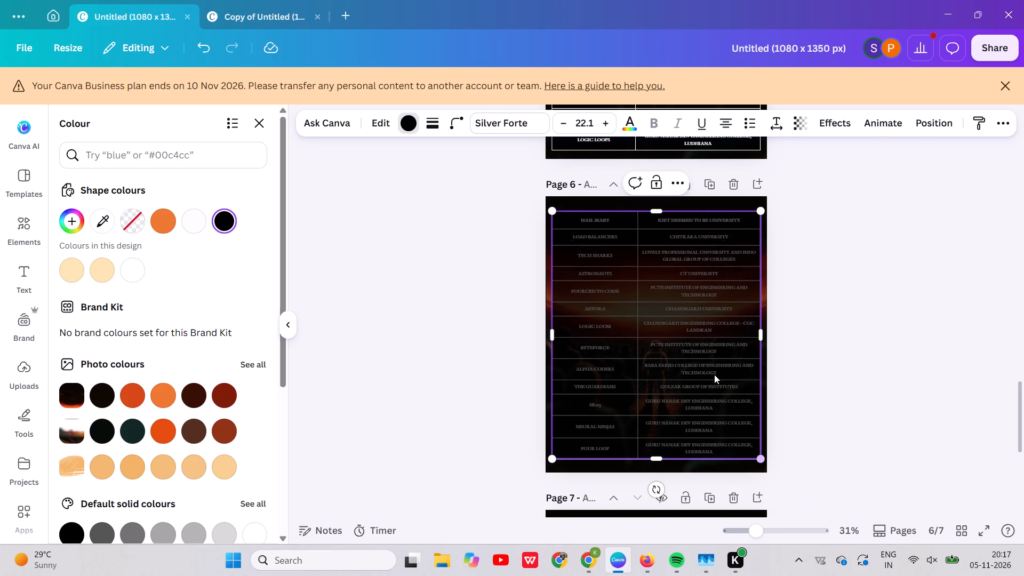
# Move the black rectangle's layer directly beneath the table on page 6, above the locked background image.
pyautogui.click(921, 126)
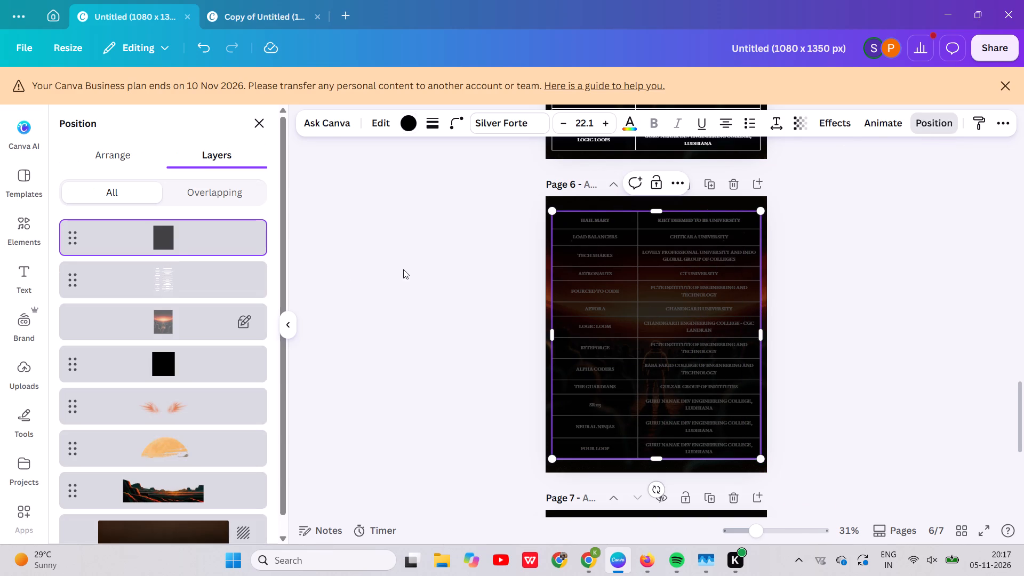
pyautogui.moveTo(169, 240); pyautogui.dragTo(171, 301)
pyautogui.click(422, 324)
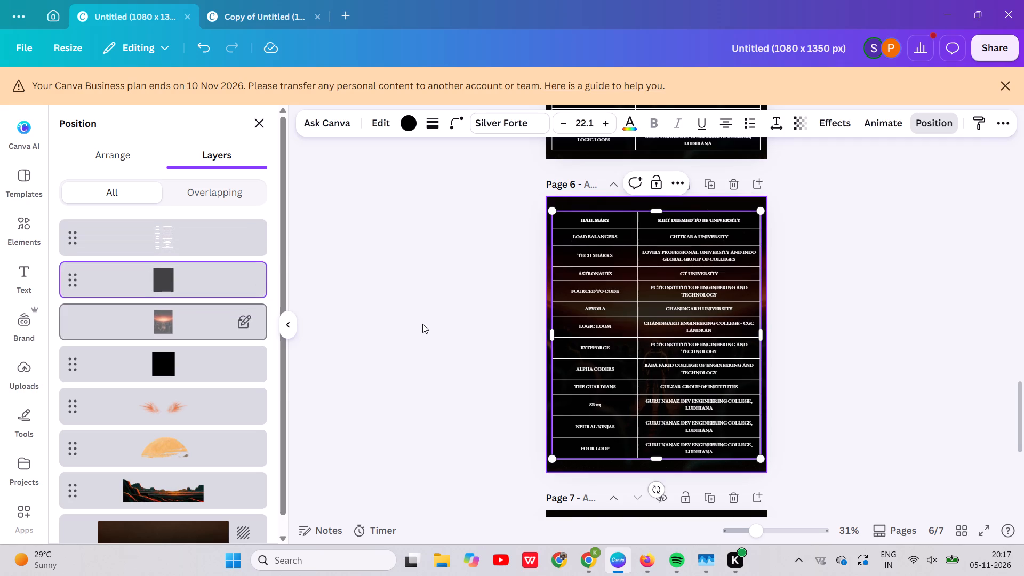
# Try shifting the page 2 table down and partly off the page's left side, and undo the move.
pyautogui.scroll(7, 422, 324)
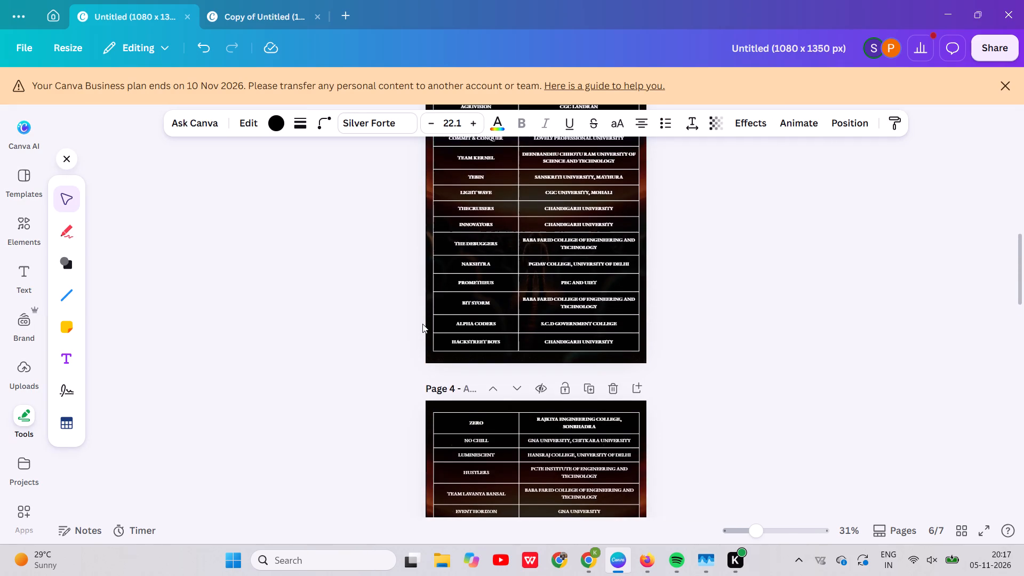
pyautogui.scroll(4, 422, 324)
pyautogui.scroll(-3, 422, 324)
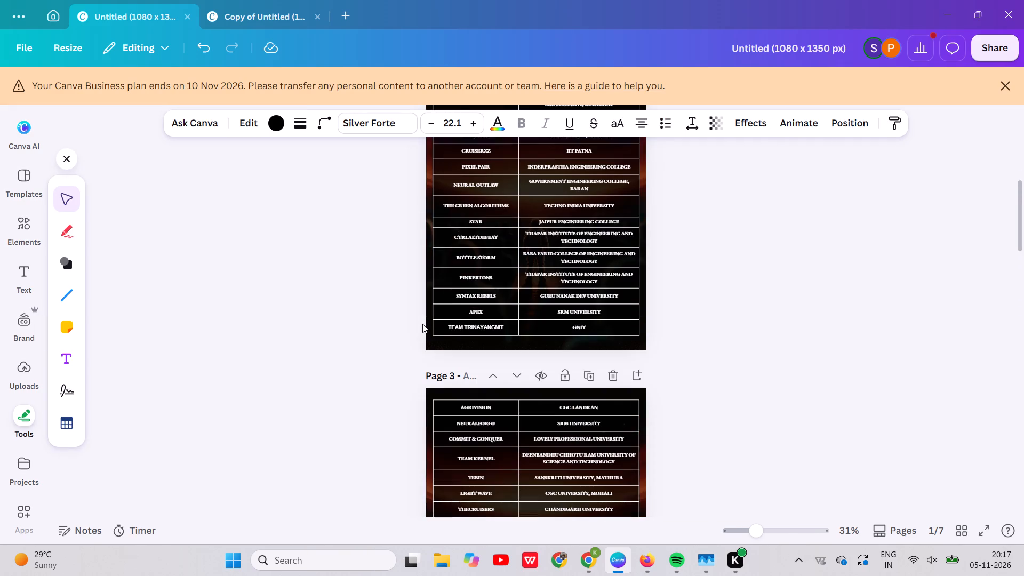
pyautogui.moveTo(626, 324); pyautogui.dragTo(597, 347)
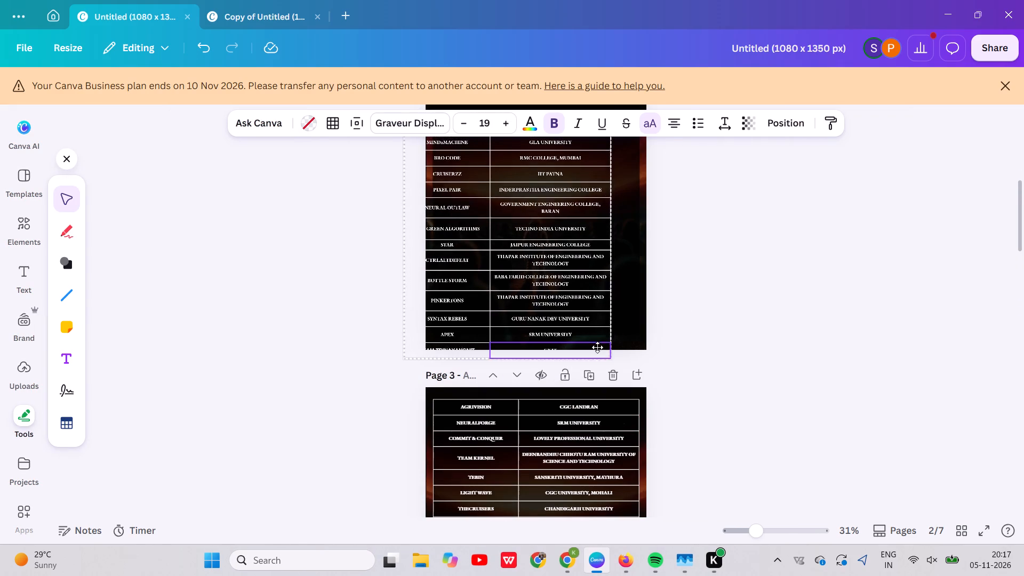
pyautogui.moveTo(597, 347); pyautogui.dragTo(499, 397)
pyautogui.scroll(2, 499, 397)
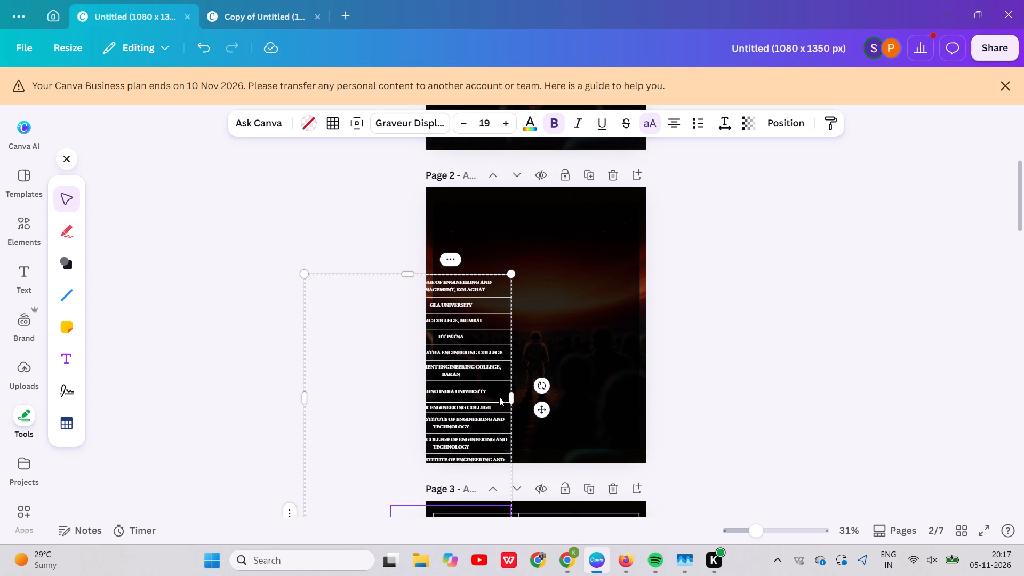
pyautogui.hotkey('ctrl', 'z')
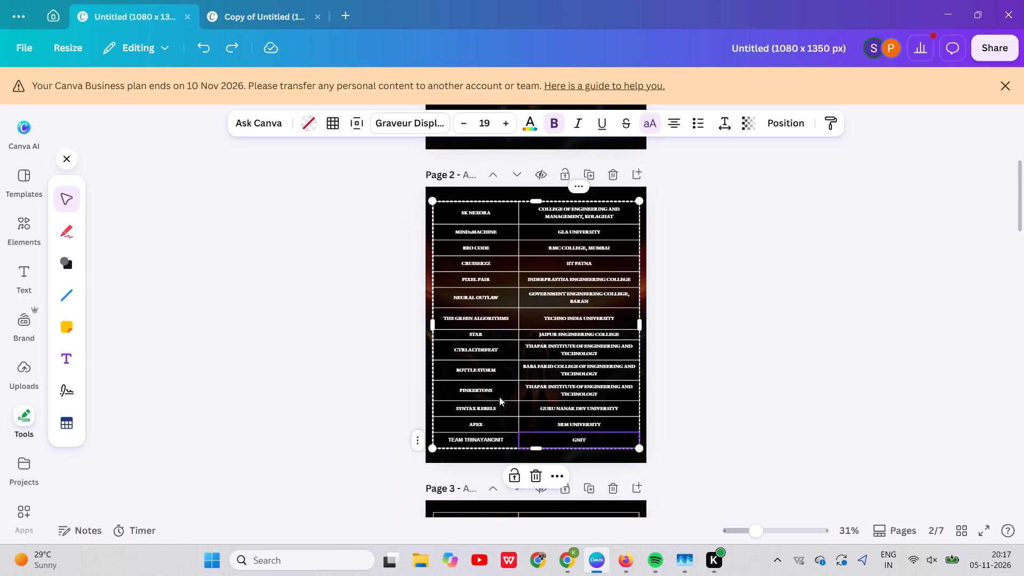
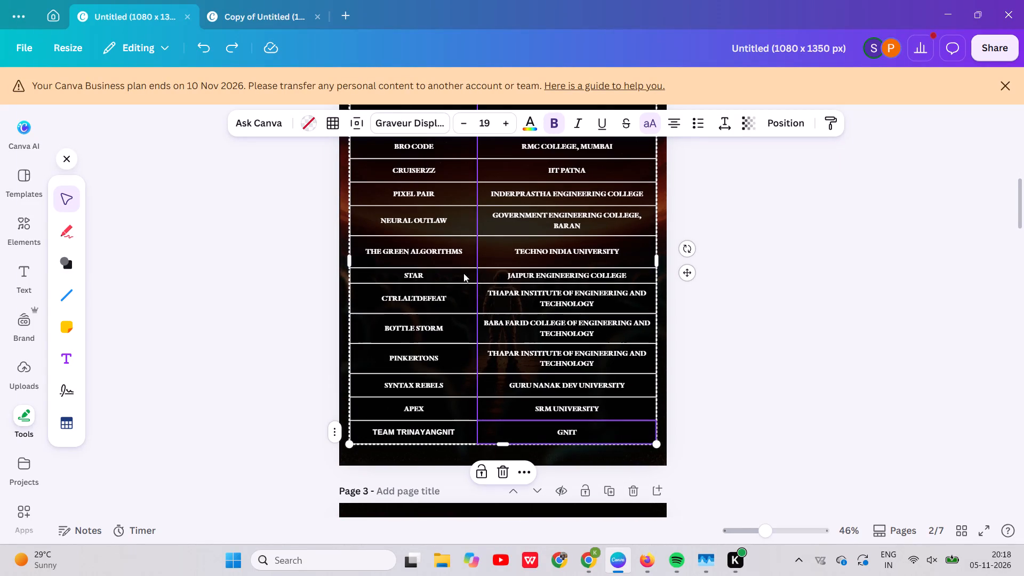
# Shrink The Green Algorithms row in the page 2 table to a height of about 83, evening it with the Star row.
pyautogui.moveTo(458, 265); pyautogui.dragTo(457, 254)
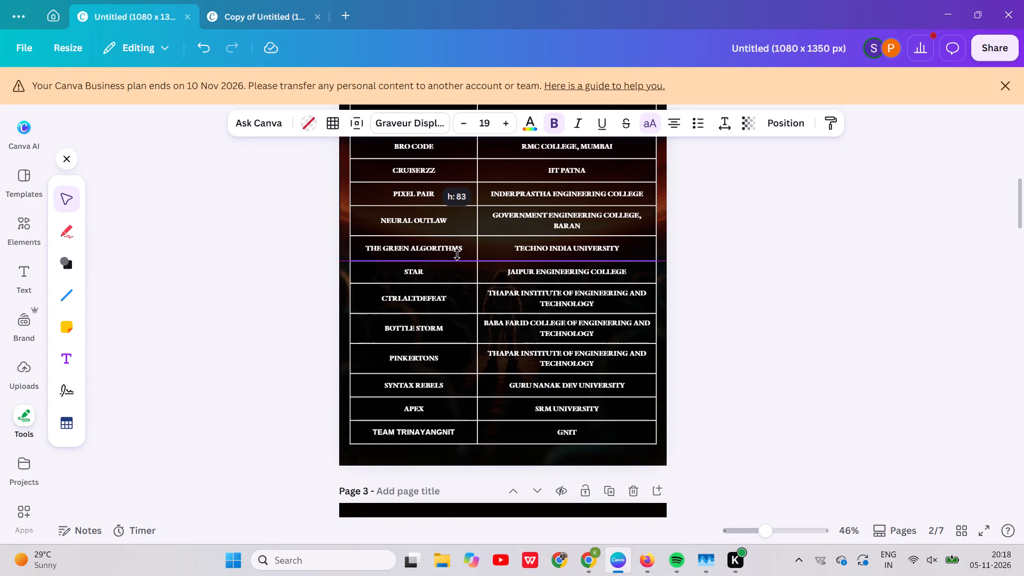
pyautogui.moveTo(457, 254); pyautogui.dragTo(457, 256)
pyautogui.click(778, 276)
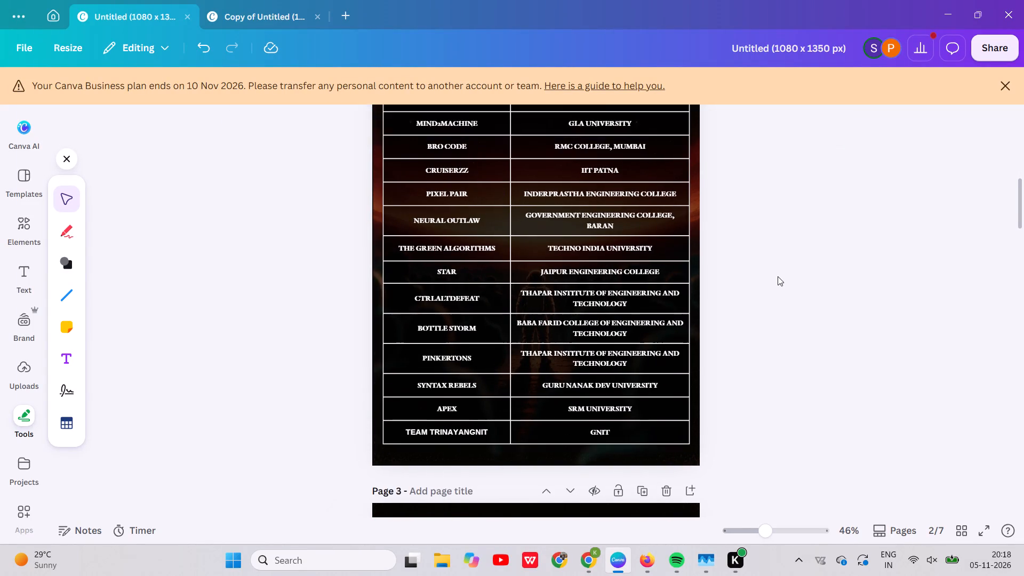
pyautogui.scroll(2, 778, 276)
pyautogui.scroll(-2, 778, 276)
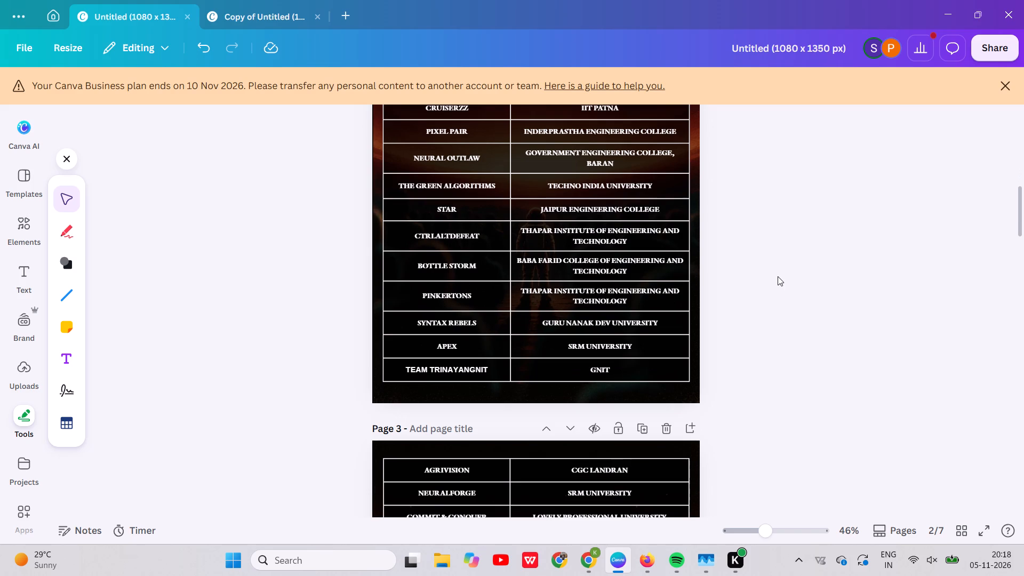
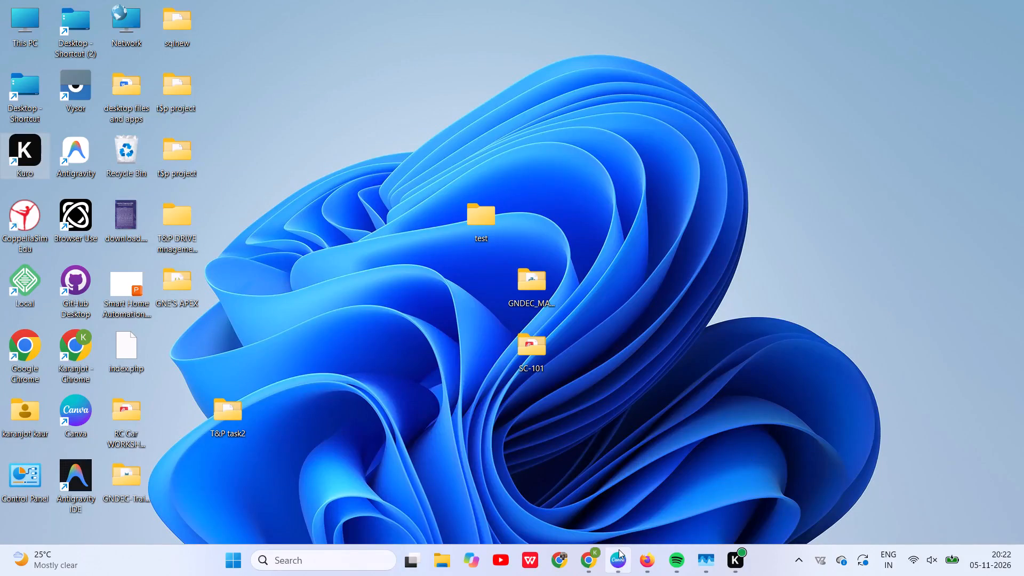
# Switch to Canva and go to the team table on page 7.
pyautogui.click(619, 549)
pyautogui.scroll(-2, 763, 366)
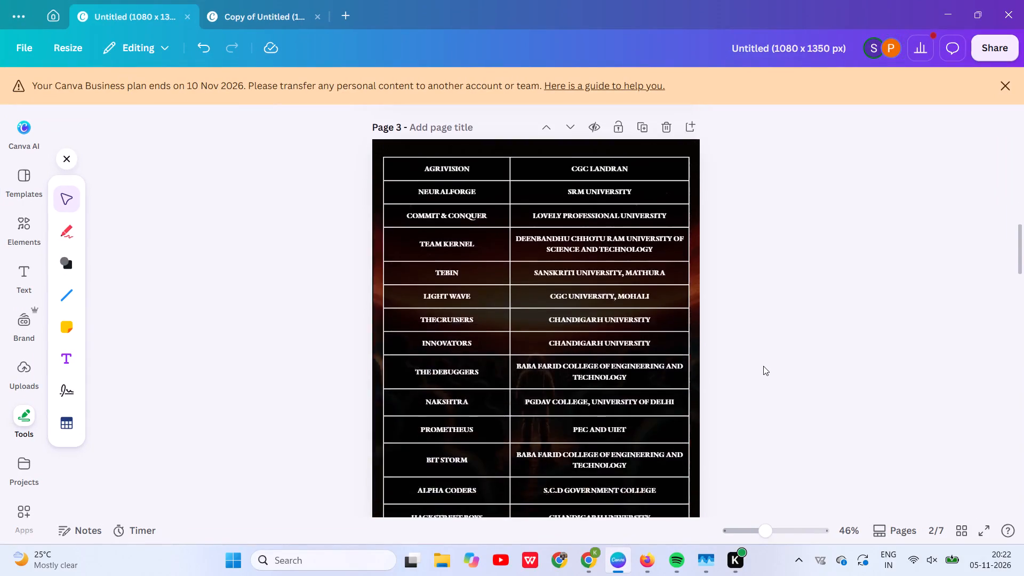
pyautogui.scroll(-7, 763, 366)
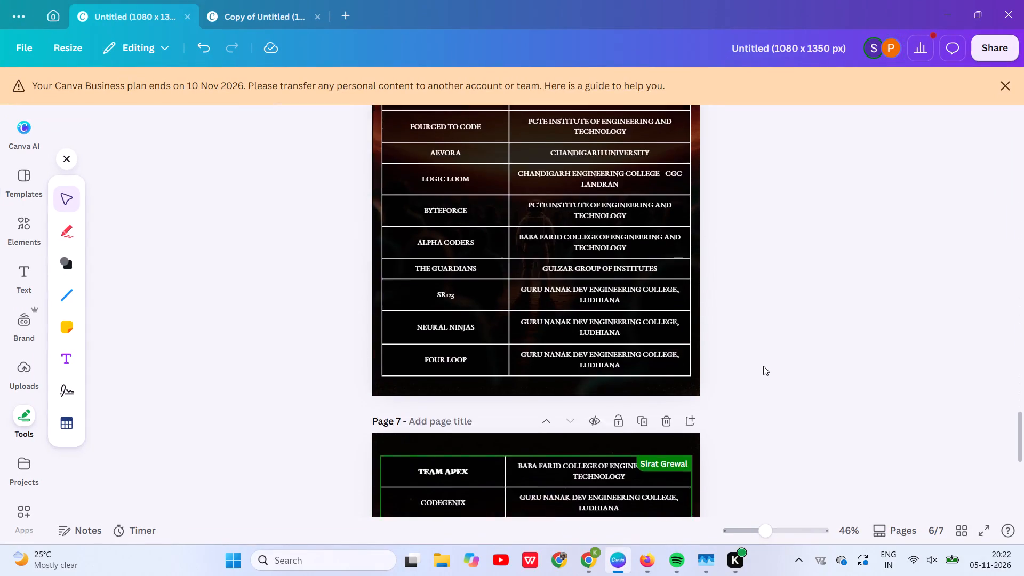
pyautogui.scroll(-2, 763, 366)
pyautogui.scroll(2, 763, 366)
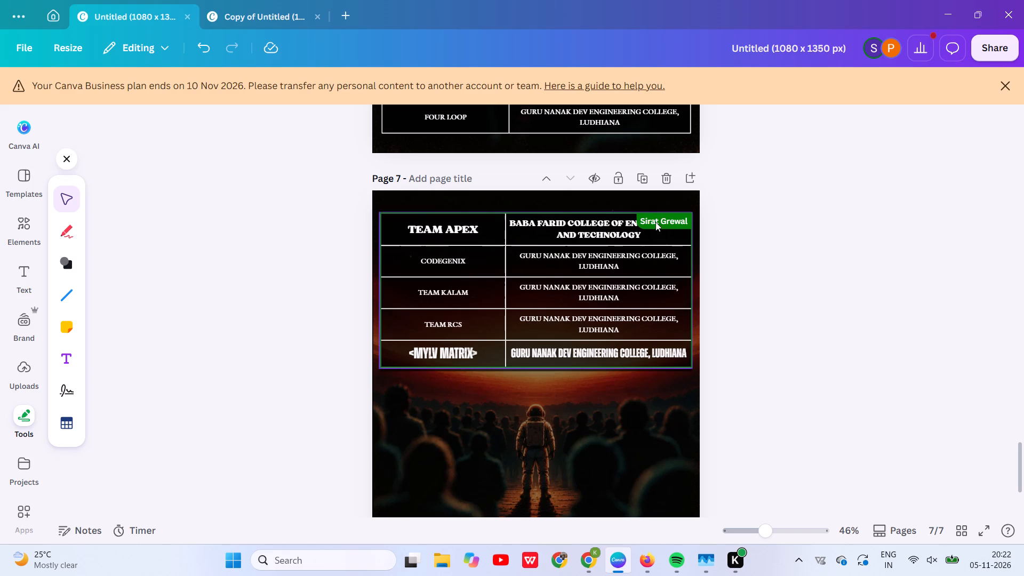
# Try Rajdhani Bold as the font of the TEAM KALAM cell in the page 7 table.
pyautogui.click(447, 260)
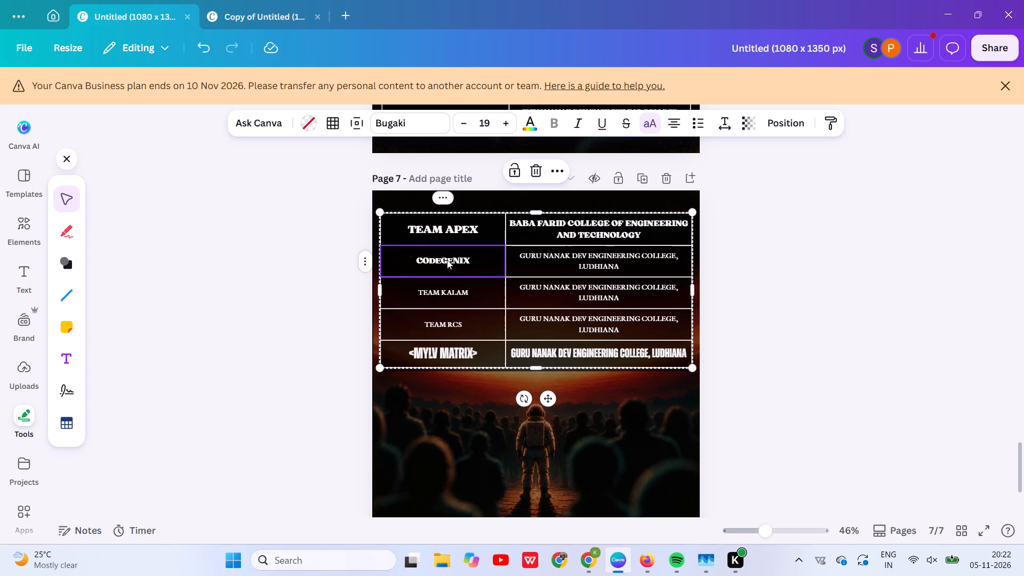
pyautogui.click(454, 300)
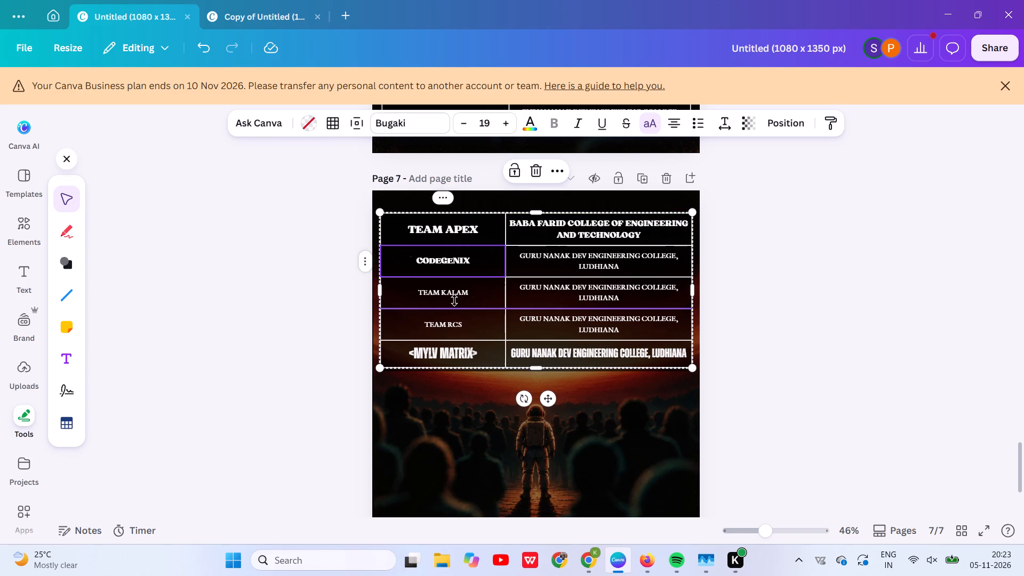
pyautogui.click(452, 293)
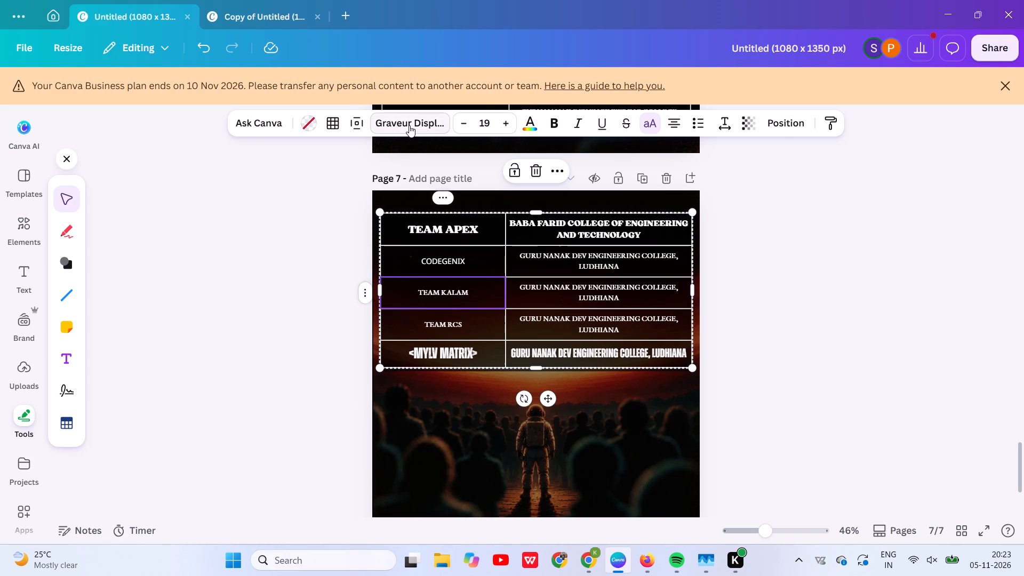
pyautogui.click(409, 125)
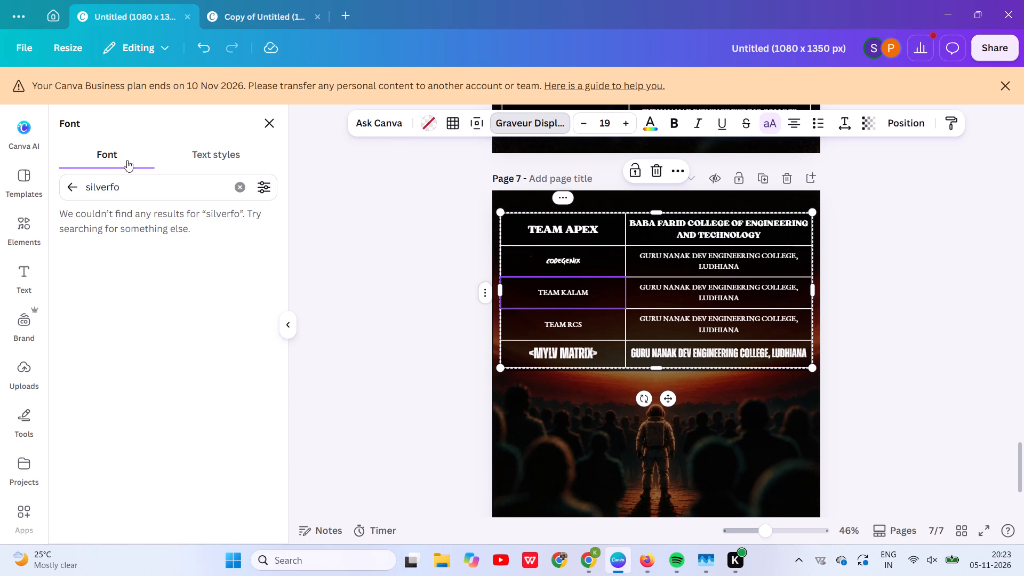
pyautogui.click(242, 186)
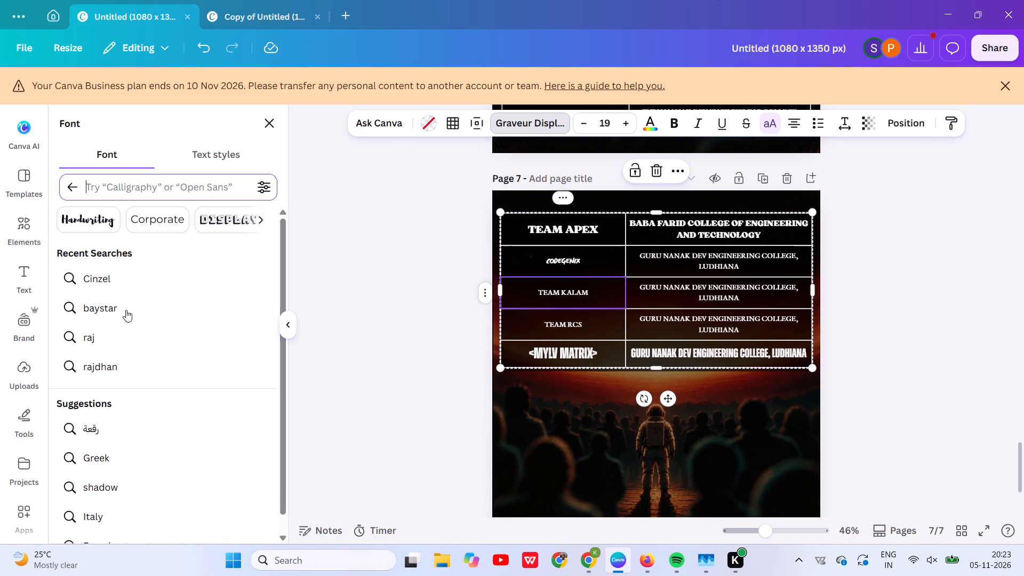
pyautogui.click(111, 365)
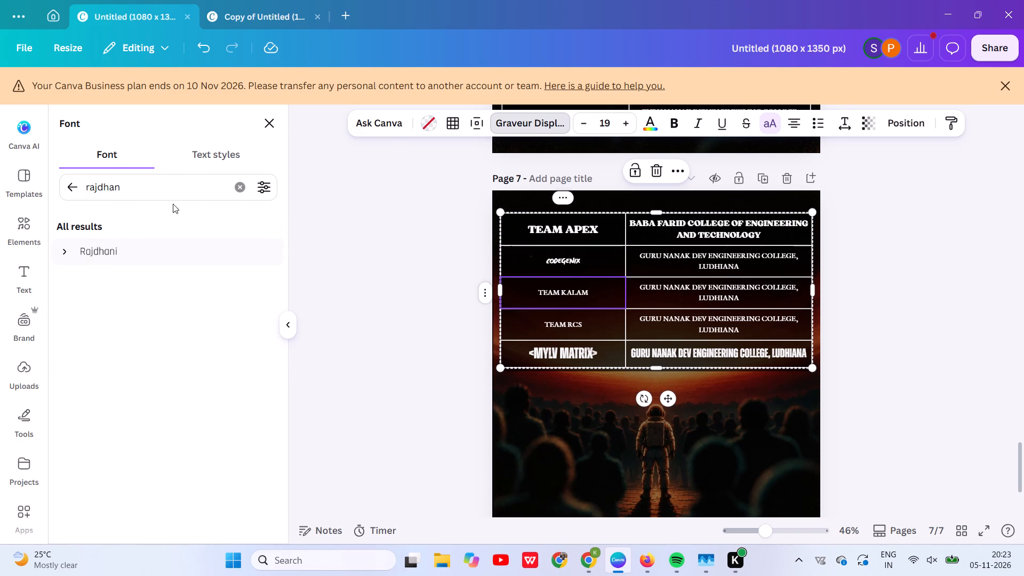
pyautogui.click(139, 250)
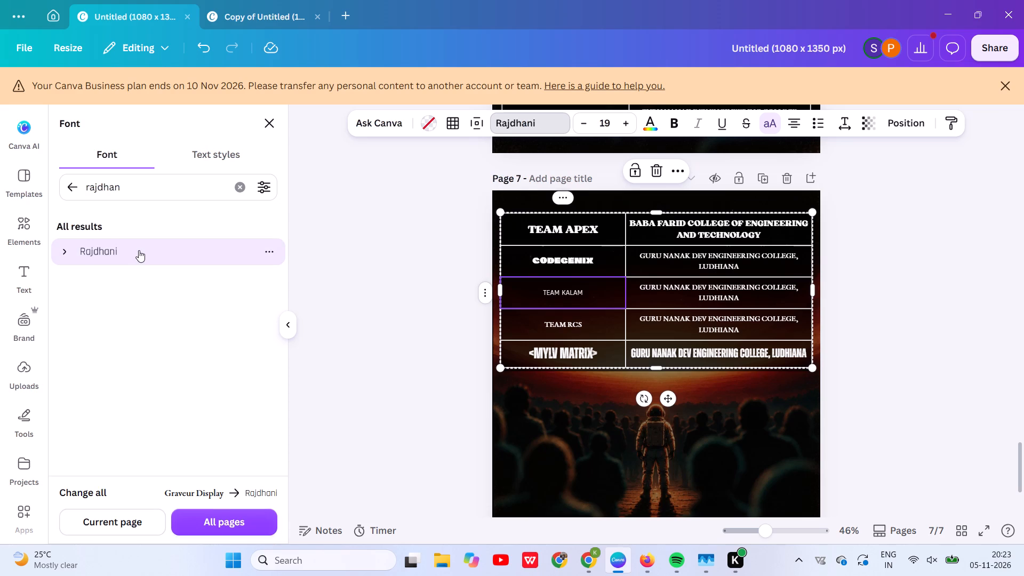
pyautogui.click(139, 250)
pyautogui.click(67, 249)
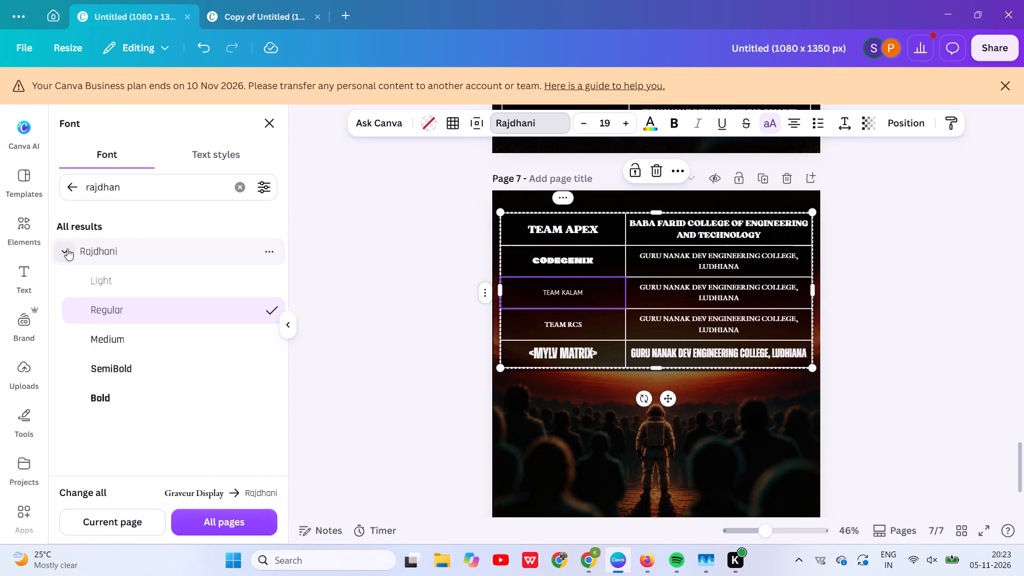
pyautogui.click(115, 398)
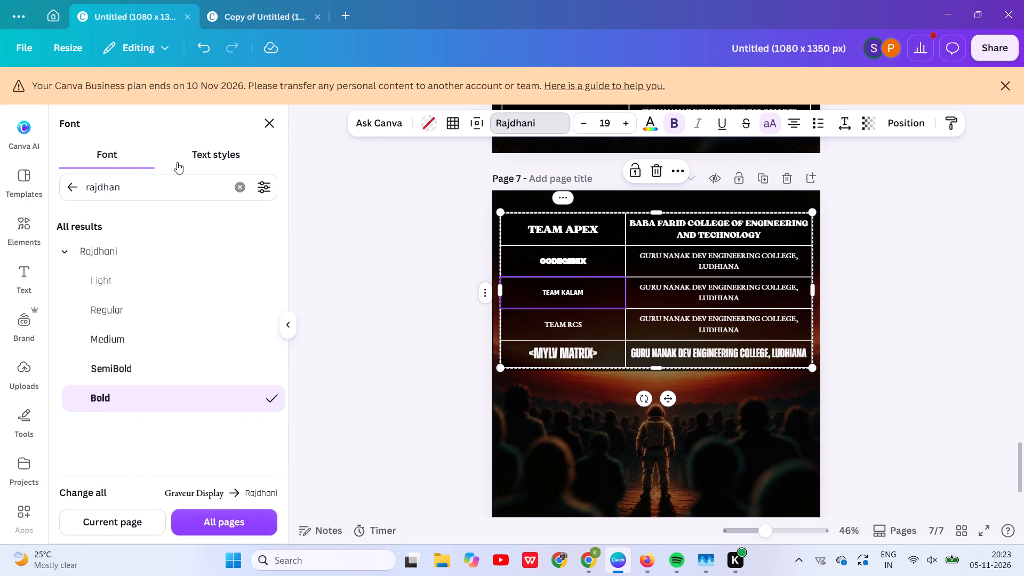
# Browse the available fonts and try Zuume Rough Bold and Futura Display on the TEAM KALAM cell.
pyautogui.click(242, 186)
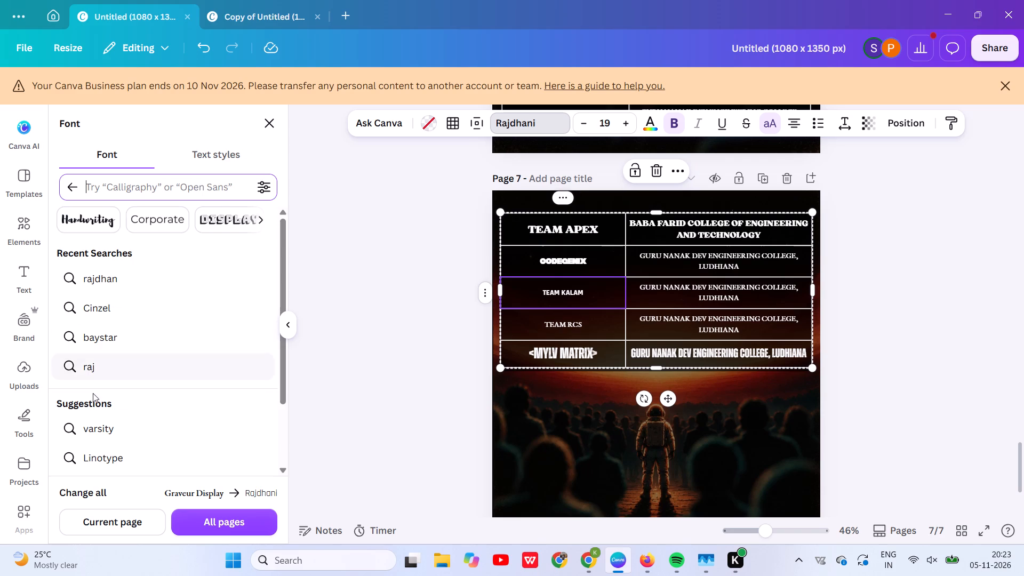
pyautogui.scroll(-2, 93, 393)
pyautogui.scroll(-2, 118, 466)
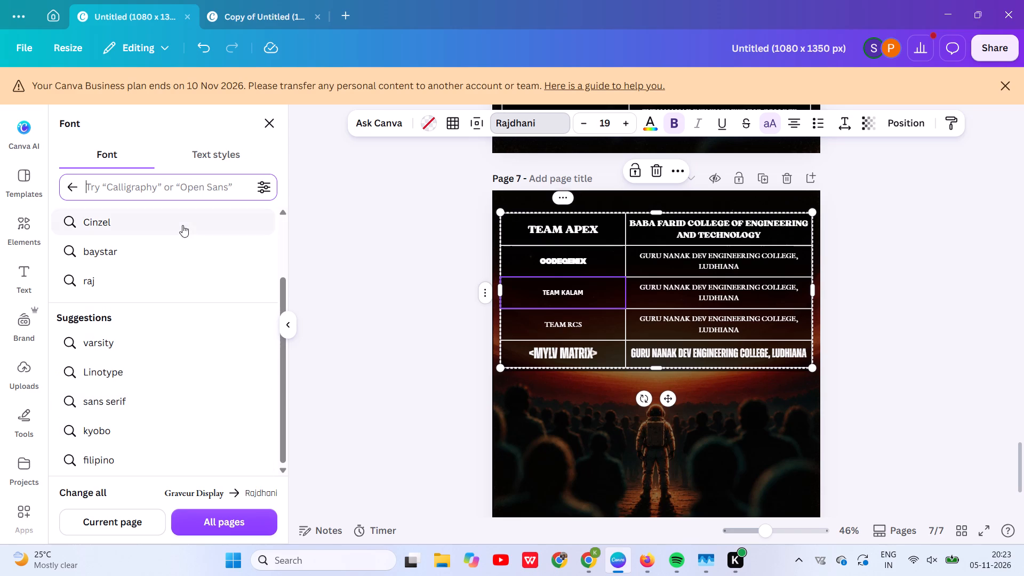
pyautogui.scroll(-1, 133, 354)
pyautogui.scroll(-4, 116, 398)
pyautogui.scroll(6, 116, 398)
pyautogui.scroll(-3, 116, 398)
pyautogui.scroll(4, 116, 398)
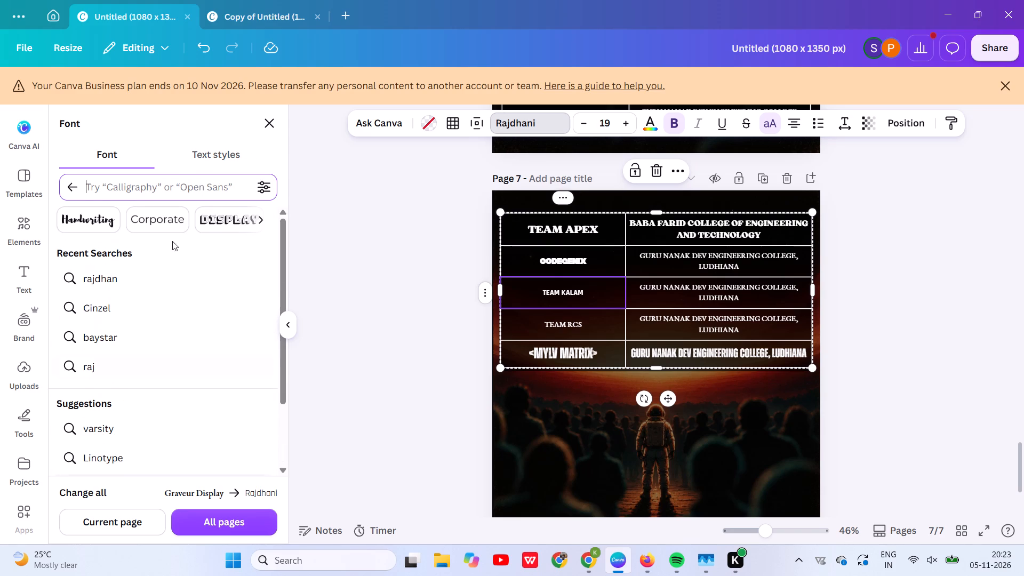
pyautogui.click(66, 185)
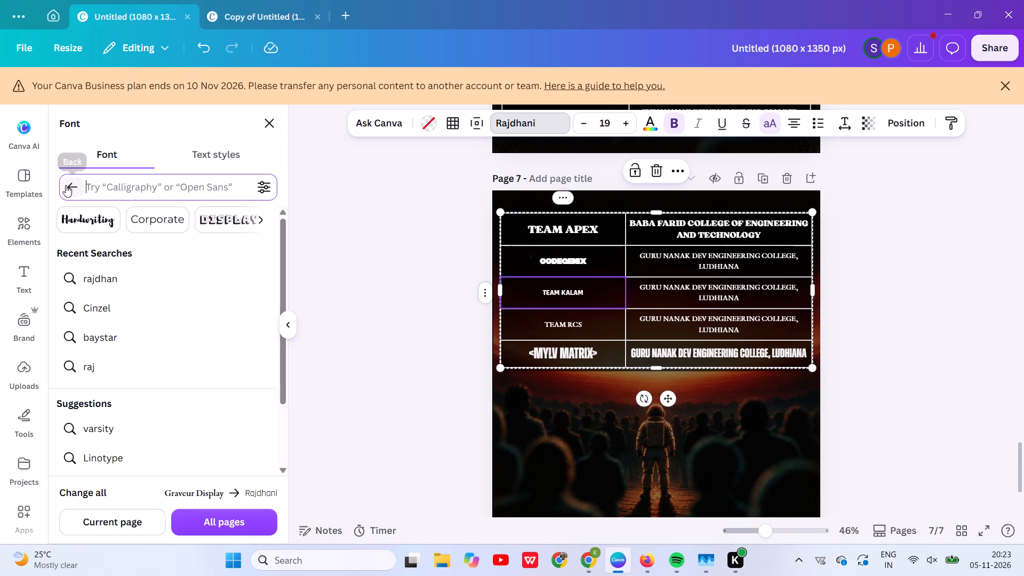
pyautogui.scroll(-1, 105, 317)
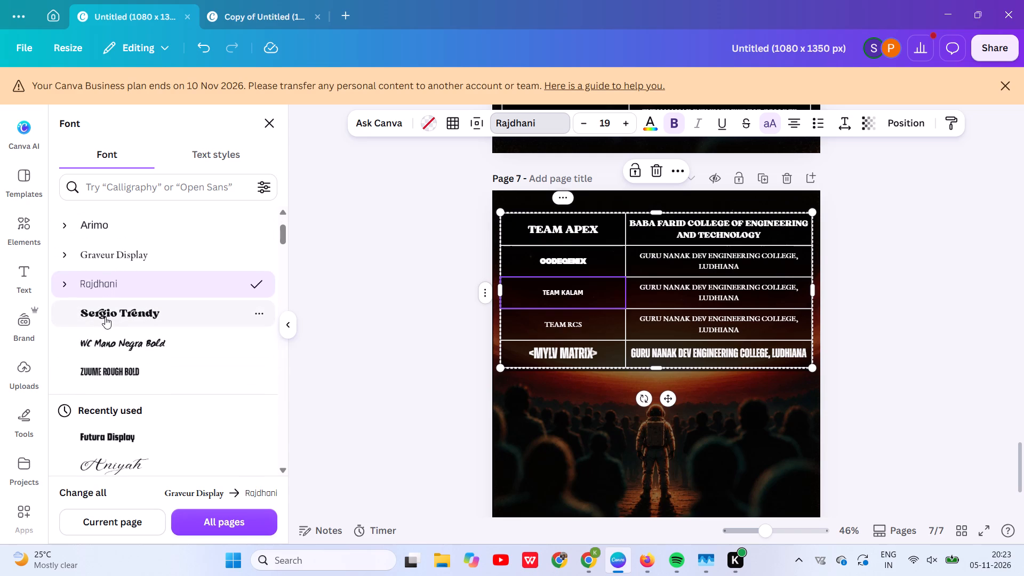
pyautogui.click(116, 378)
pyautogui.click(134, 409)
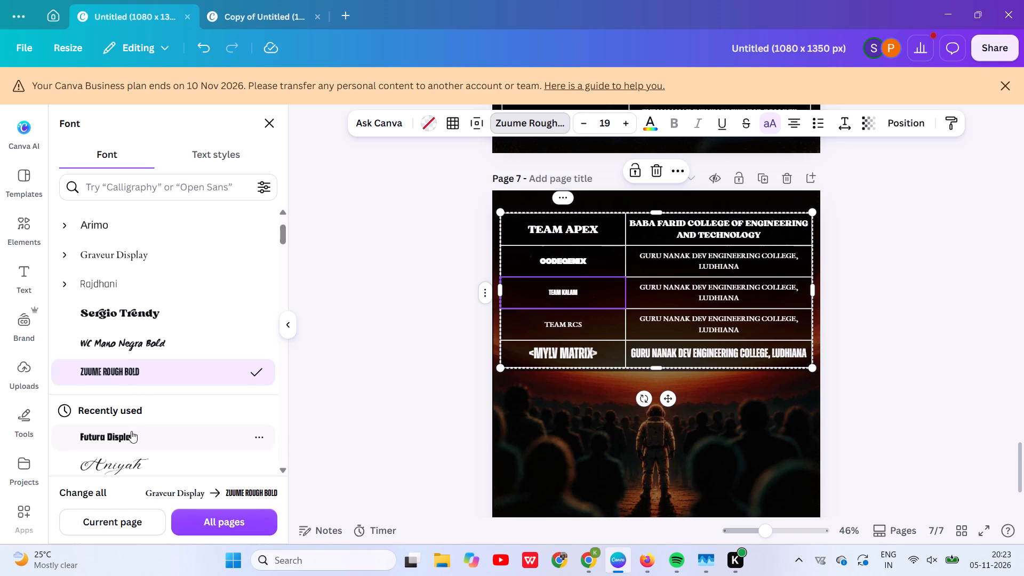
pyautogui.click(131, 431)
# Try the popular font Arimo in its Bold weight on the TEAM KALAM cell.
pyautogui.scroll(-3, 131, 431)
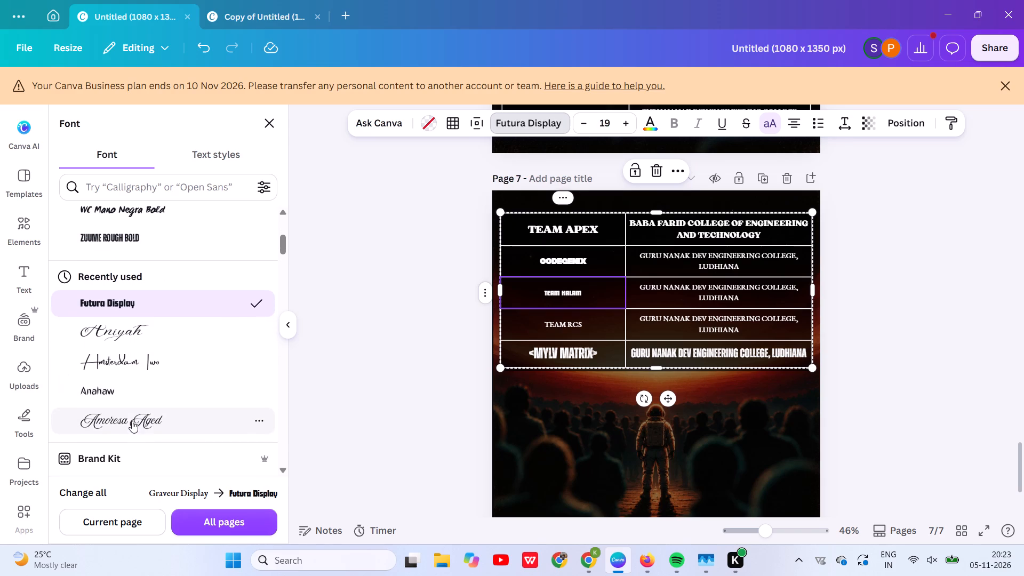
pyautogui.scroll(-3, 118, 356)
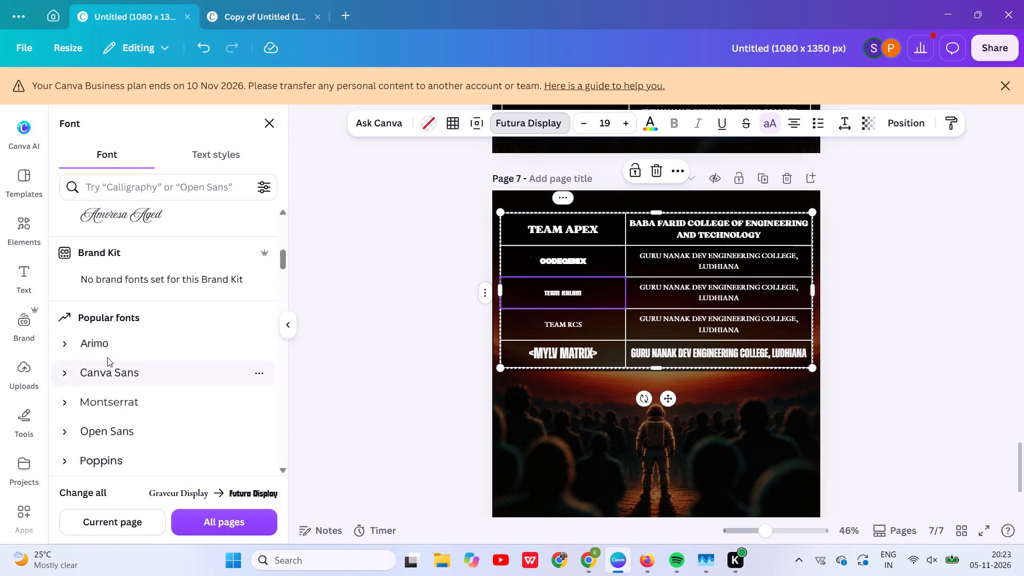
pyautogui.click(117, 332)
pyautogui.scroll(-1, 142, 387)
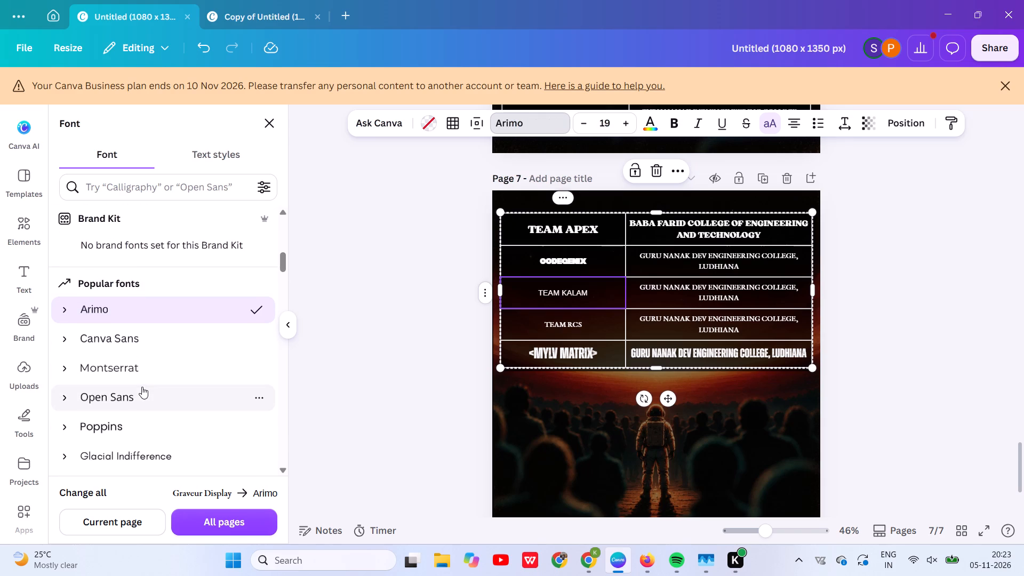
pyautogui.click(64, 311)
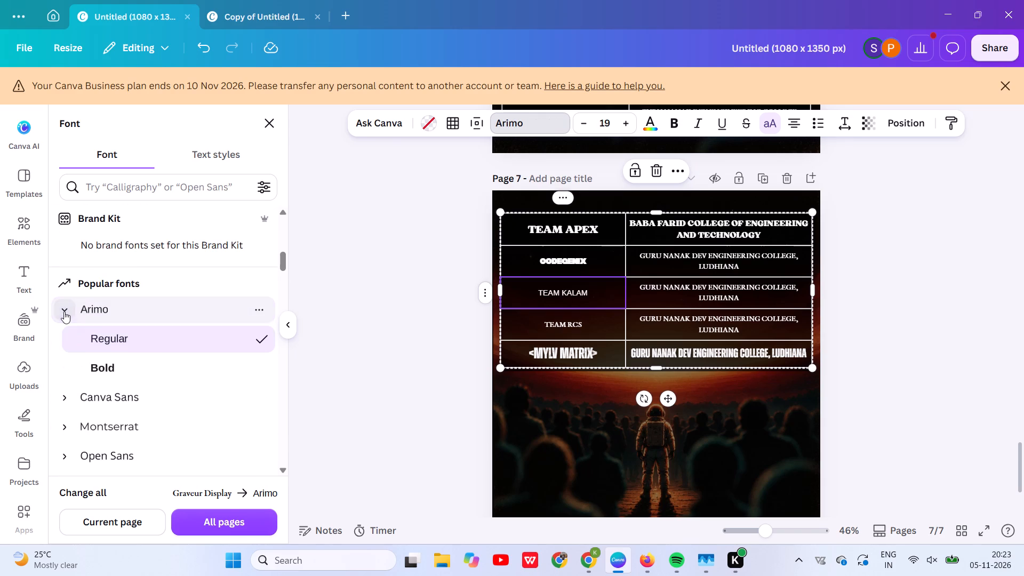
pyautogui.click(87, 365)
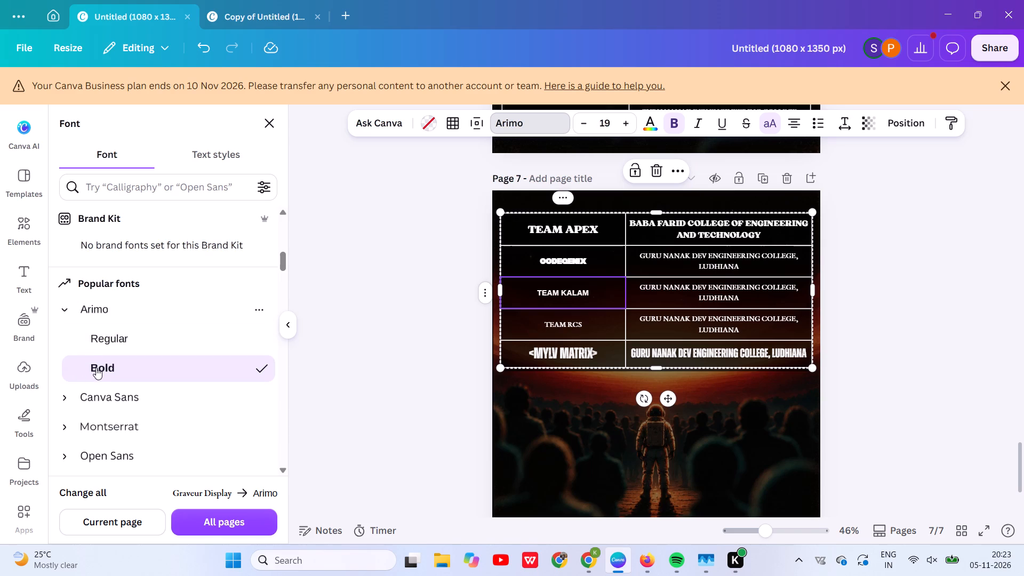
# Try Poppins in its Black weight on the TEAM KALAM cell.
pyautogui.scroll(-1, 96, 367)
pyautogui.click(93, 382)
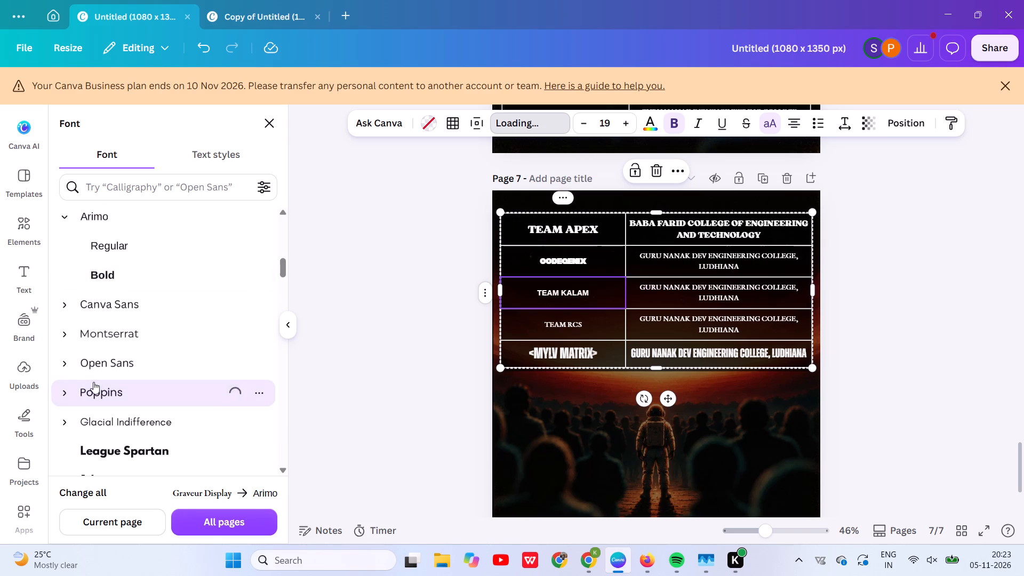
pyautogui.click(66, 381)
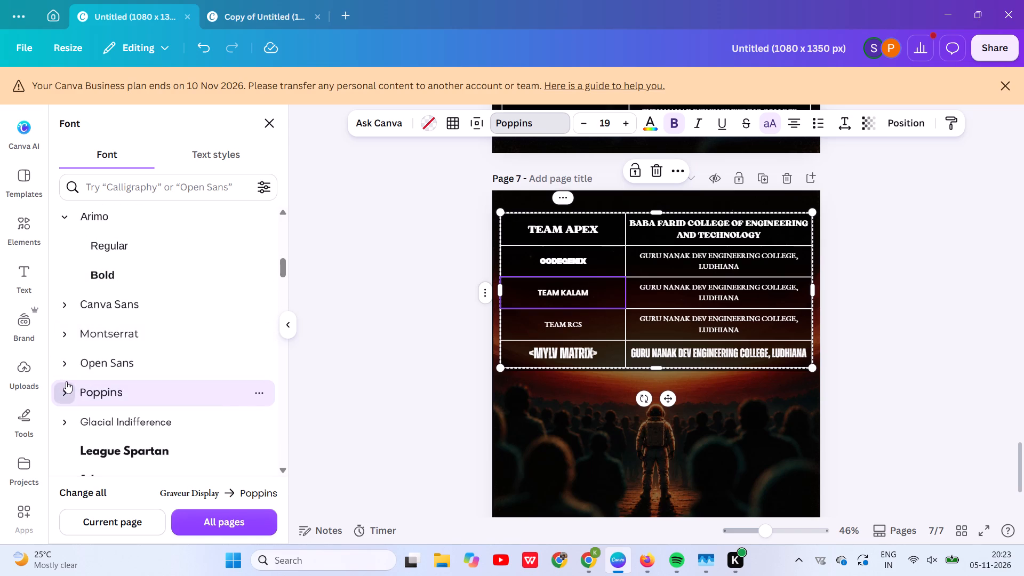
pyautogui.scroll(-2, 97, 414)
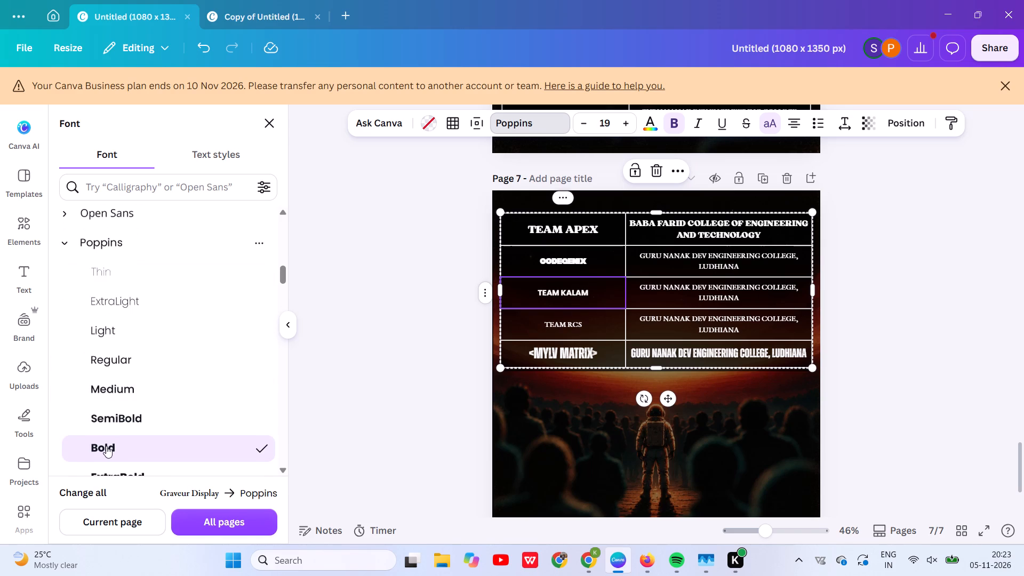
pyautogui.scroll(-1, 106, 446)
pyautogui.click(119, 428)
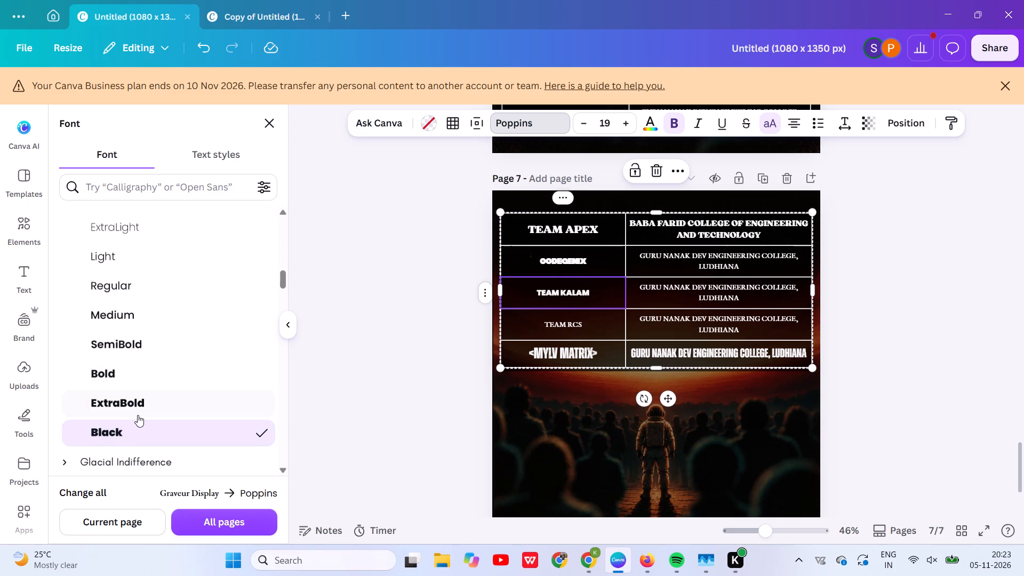
# Try Anton on the TEAM KALAM cell and settle on Archivo Black for it.
pyautogui.scroll(-3, 138, 415)
pyautogui.click(93, 342)
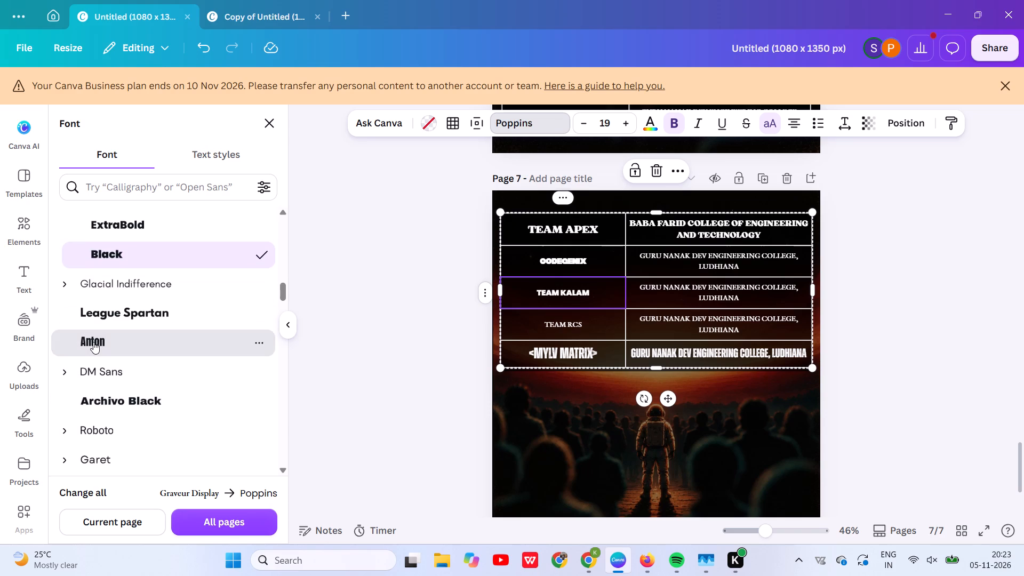
pyautogui.click(110, 409)
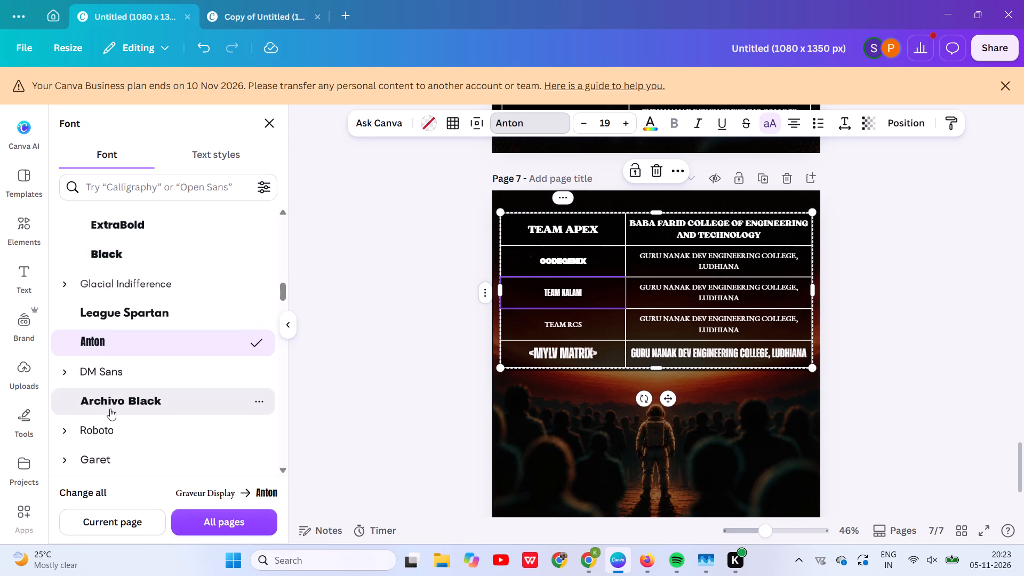
# Set the college cell in the TEAM KALAM row to Archivo Black and apply this font change to all pages.
pyautogui.scroll(-1, 118, 408)
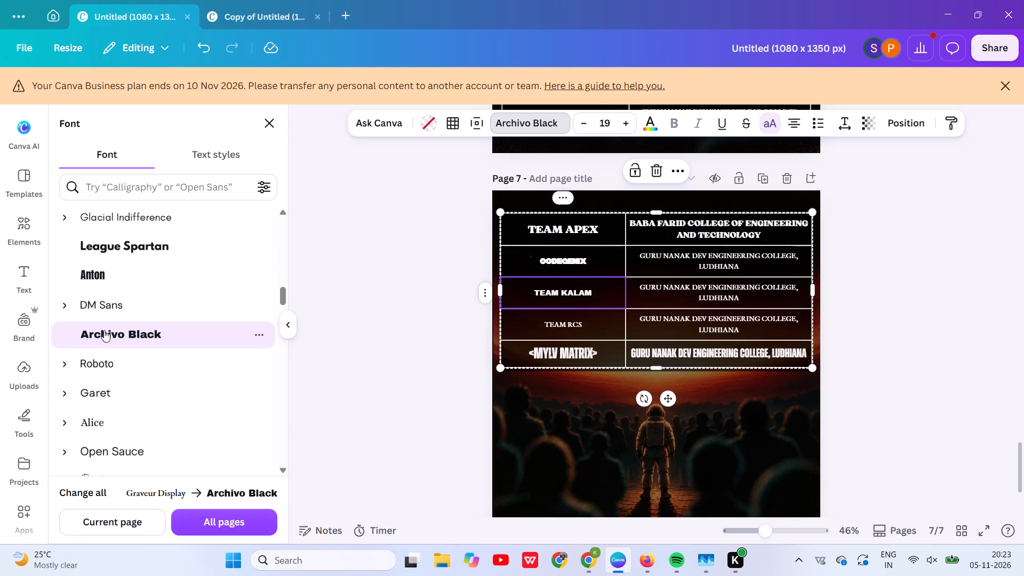
pyautogui.click(672, 287)
pyautogui.click(188, 344)
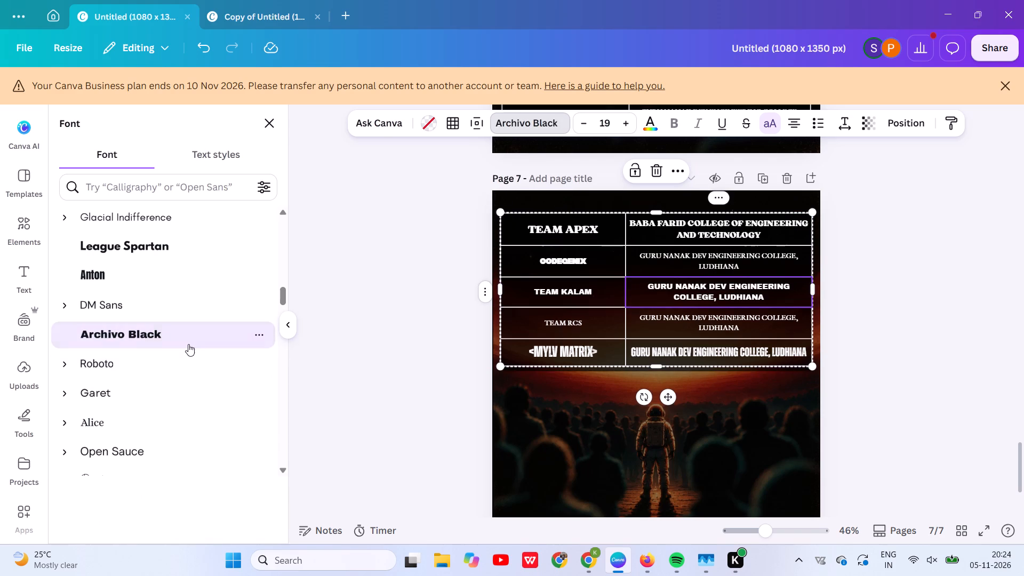
pyautogui.click(228, 518)
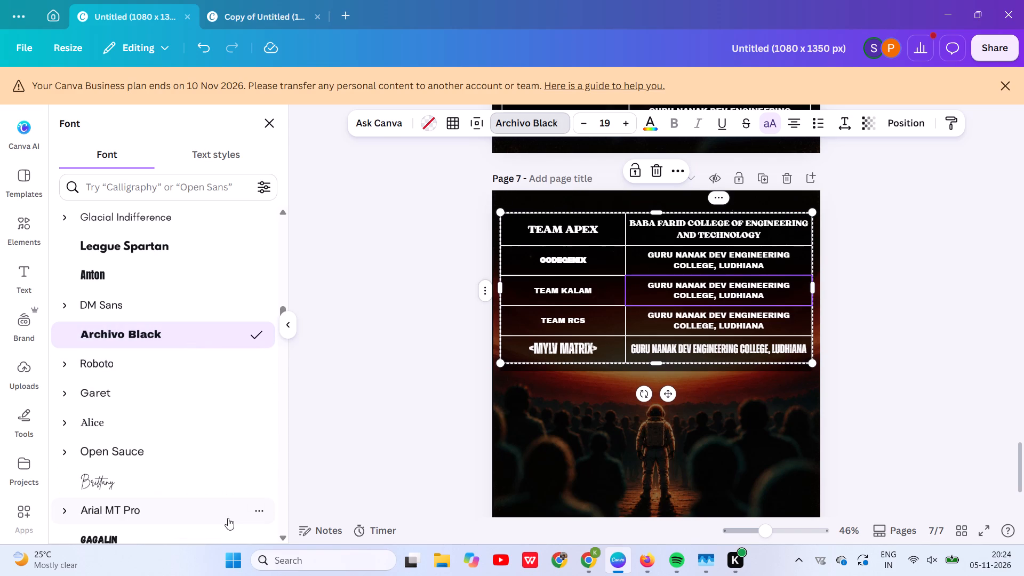
pyautogui.click(939, 338)
# Shrink the height of the page 4 table so its last row, INVOXYS, fits inside the page's bottom edge.
pyautogui.scroll(5, 939, 338)
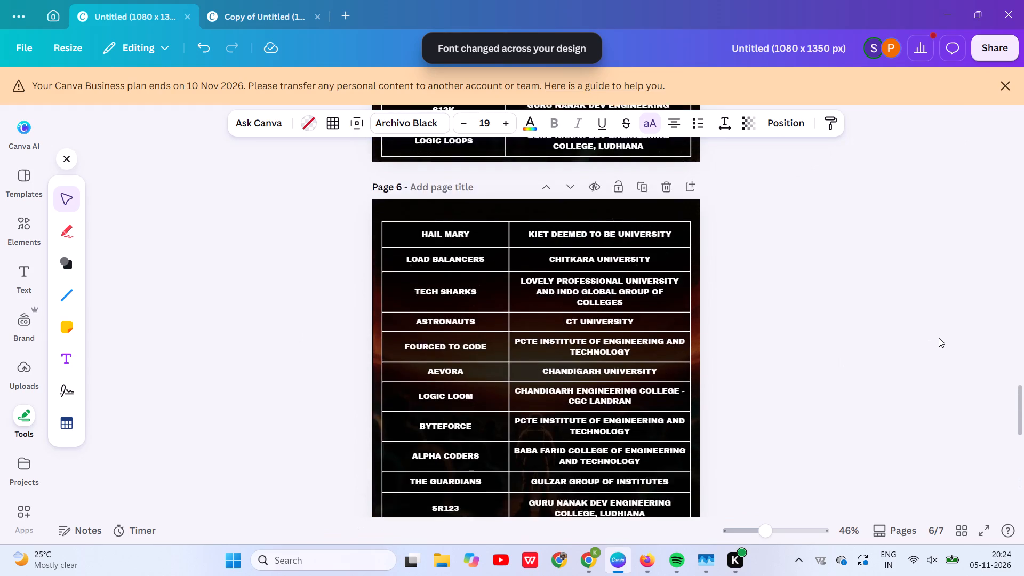
pyautogui.scroll(7, 939, 338)
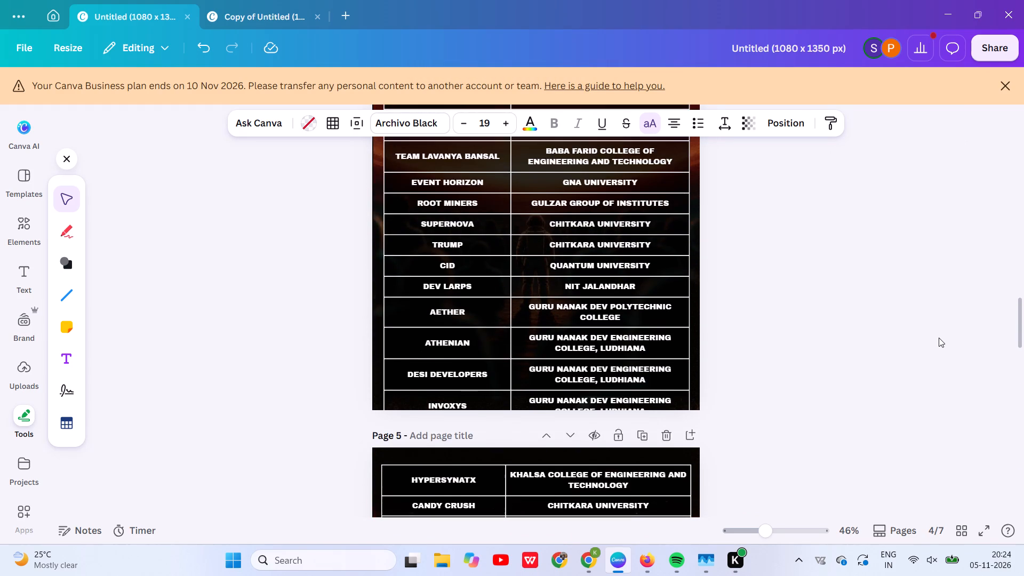
pyautogui.scroll(3, 939, 338)
pyautogui.scroll(-5, 939, 338)
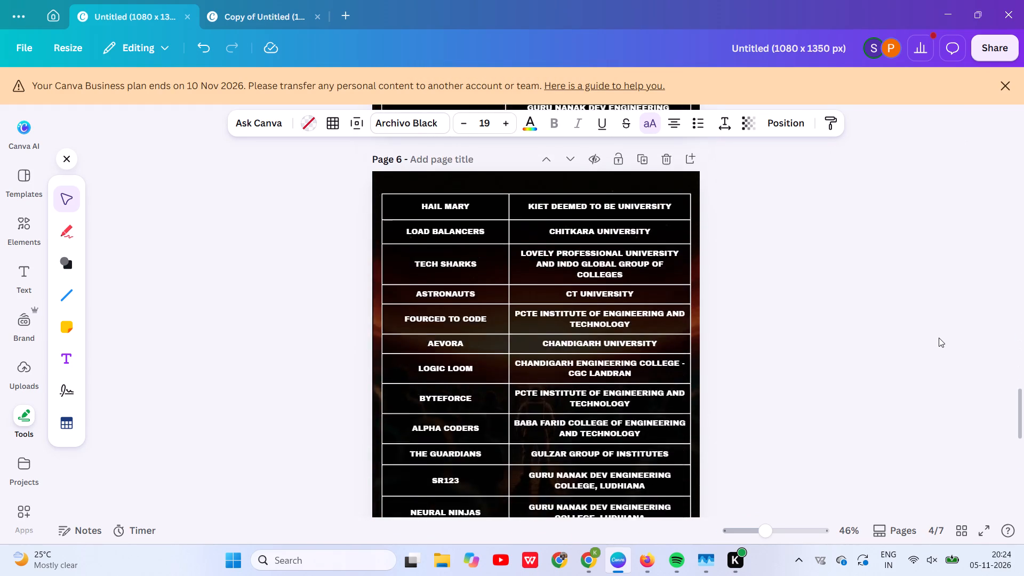
pyautogui.scroll(-2, 939, 338)
pyautogui.scroll(8, 939, 338)
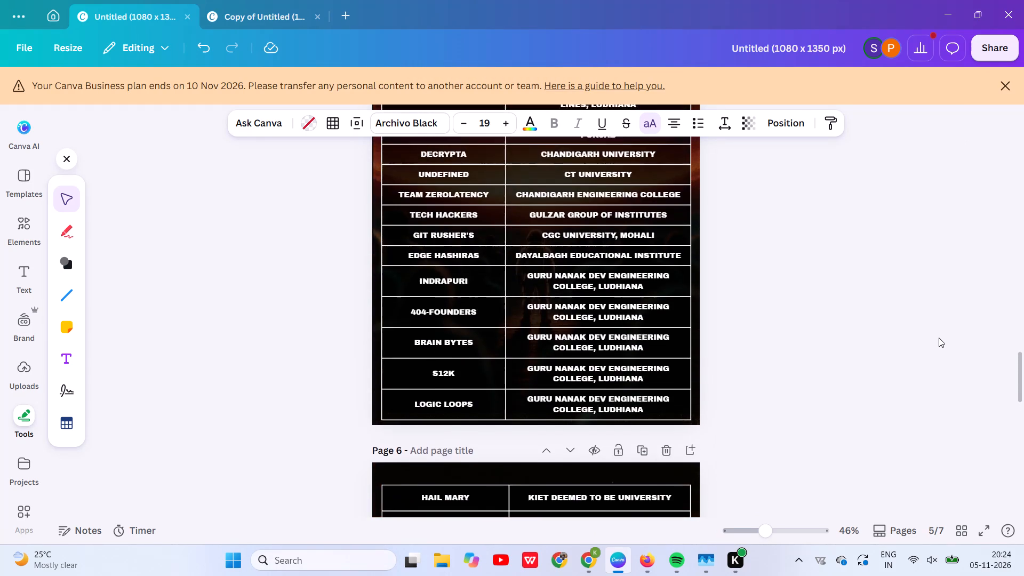
pyautogui.scroll(4, 939, 338)
pyautogui.click(679, 325)
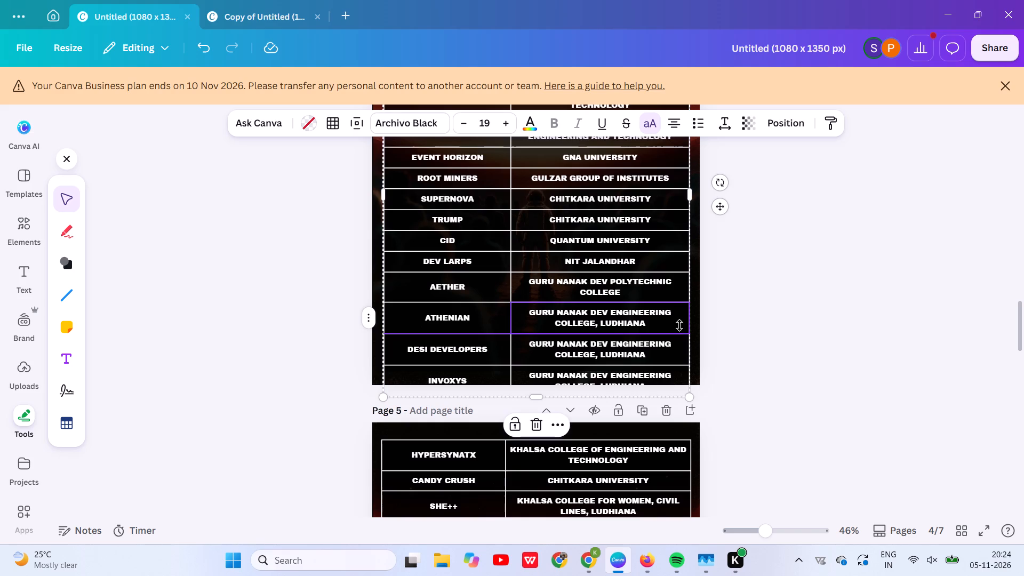
pyautogui.moveTo(690, 399); pyautogui.dragTo(686, 375)
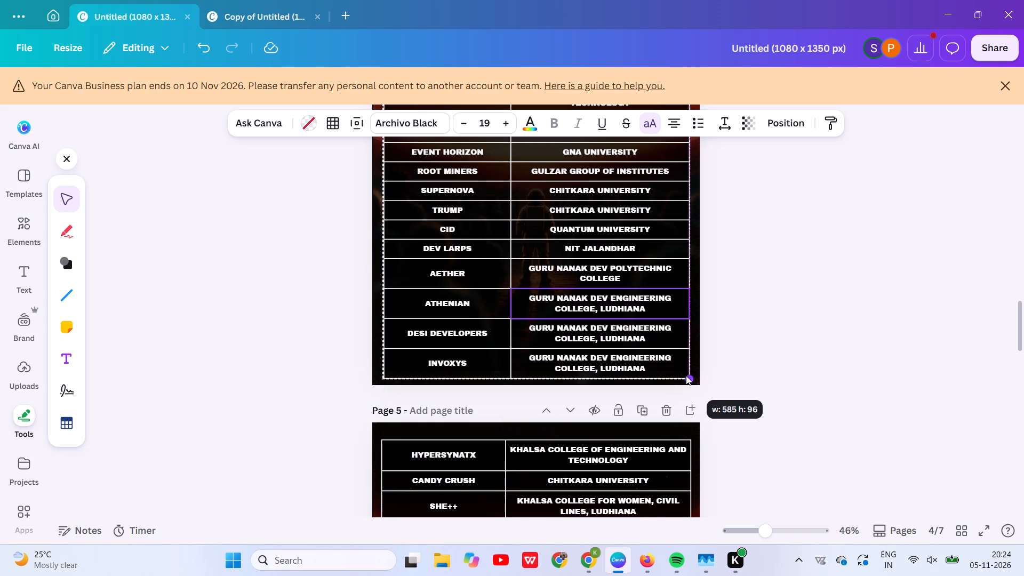
pyautogui.moveTo(686, 375); pyautogui.dragTo(685, 374)
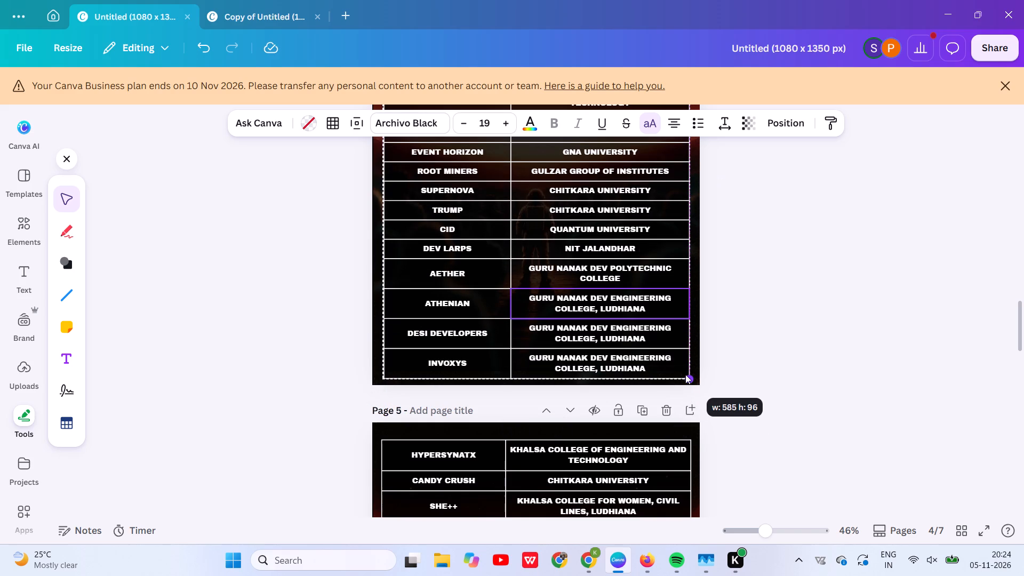
pyautogui.moveTo(685, 374); pyautogui.dragTo(685, 374)
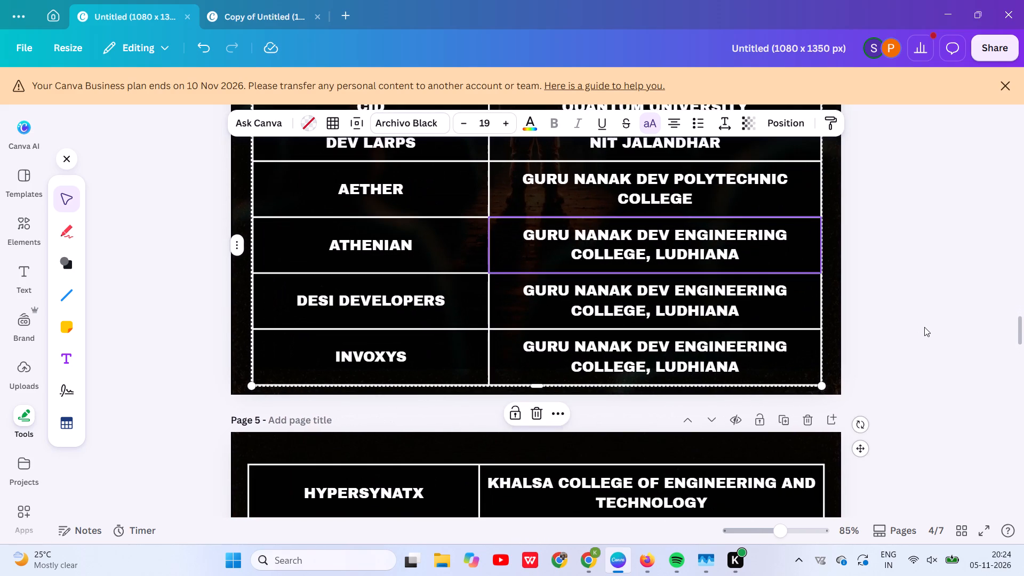
pyautogui.click(924, 327)
# Look over the tables on the other pages through page 7 for fonts that do not match.
pyautogui.scroll(3, 924, 327)
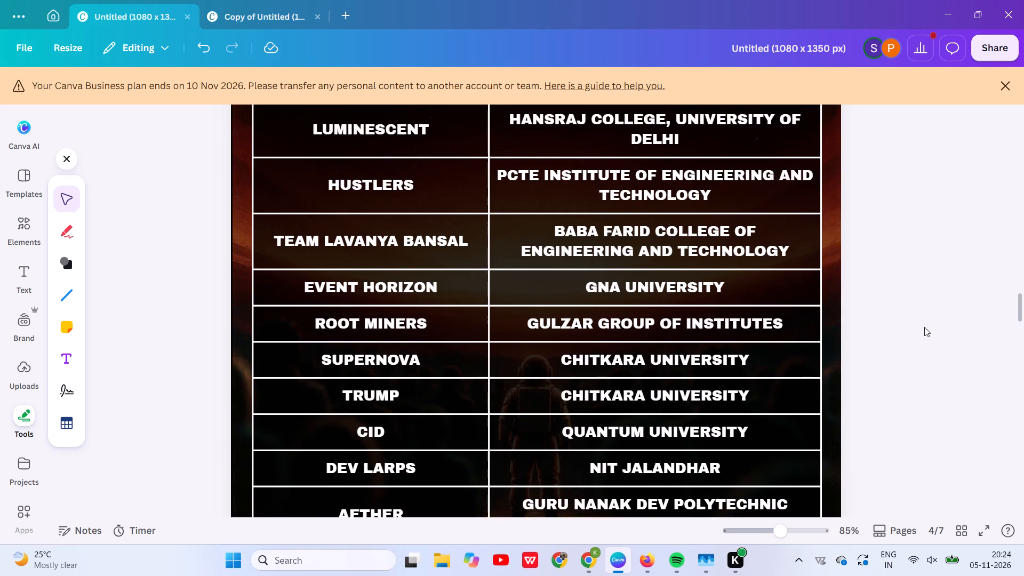
pyautogui.scroll(8, 924, 327)
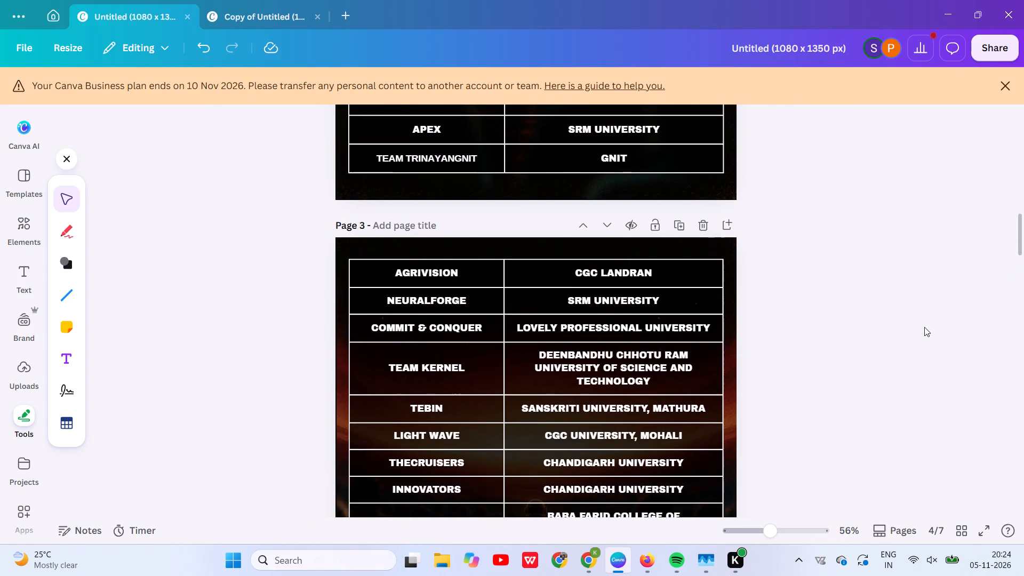
pyautogui.scroll(7, 924, 327)
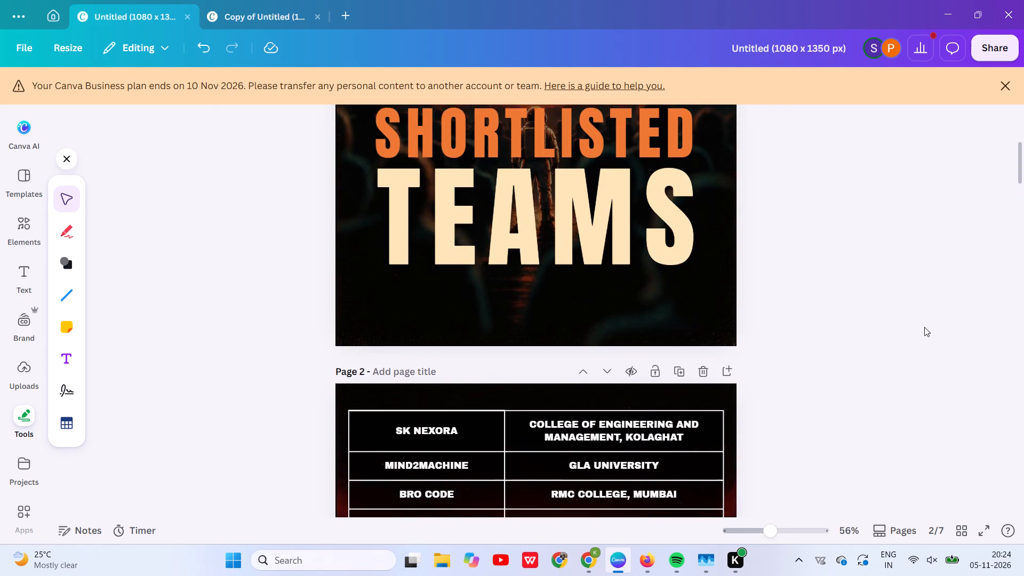
pyautogui.scroll(-2, 924, 327)
pyautogui.scroll(-8, 924, 226)
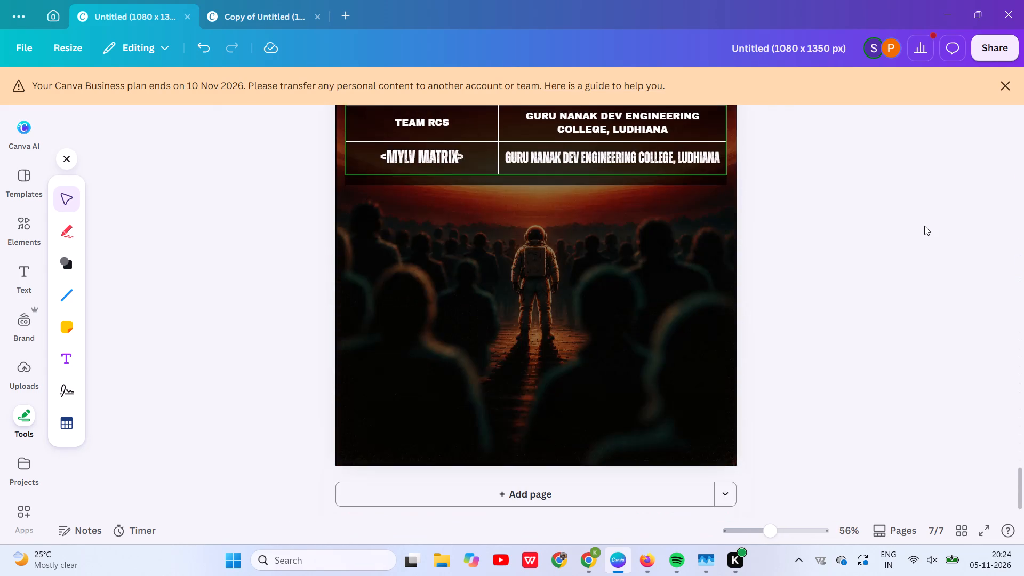
pyautogui.scroll(4, 924, 226)
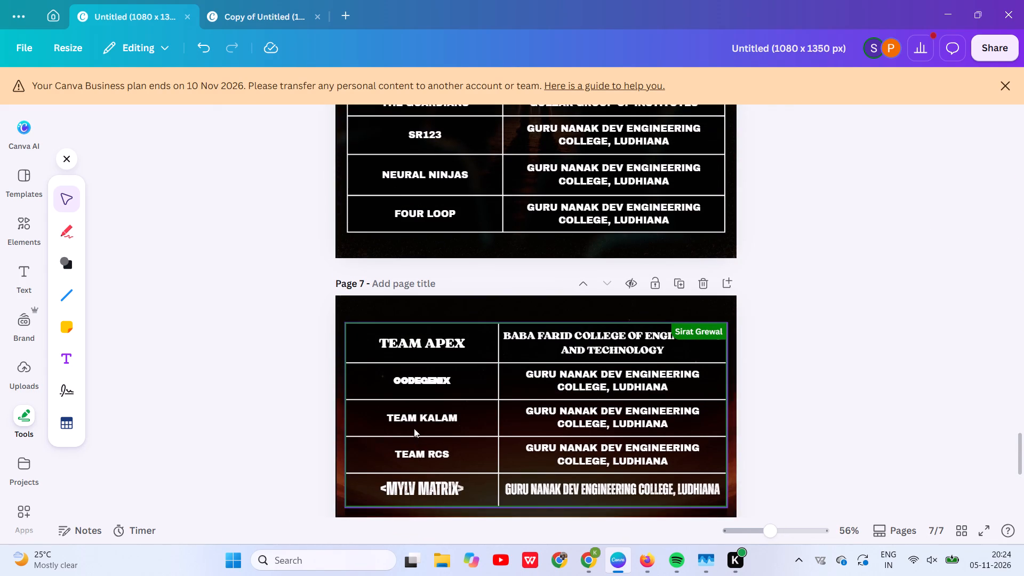
pyautogui.click(438, 418)
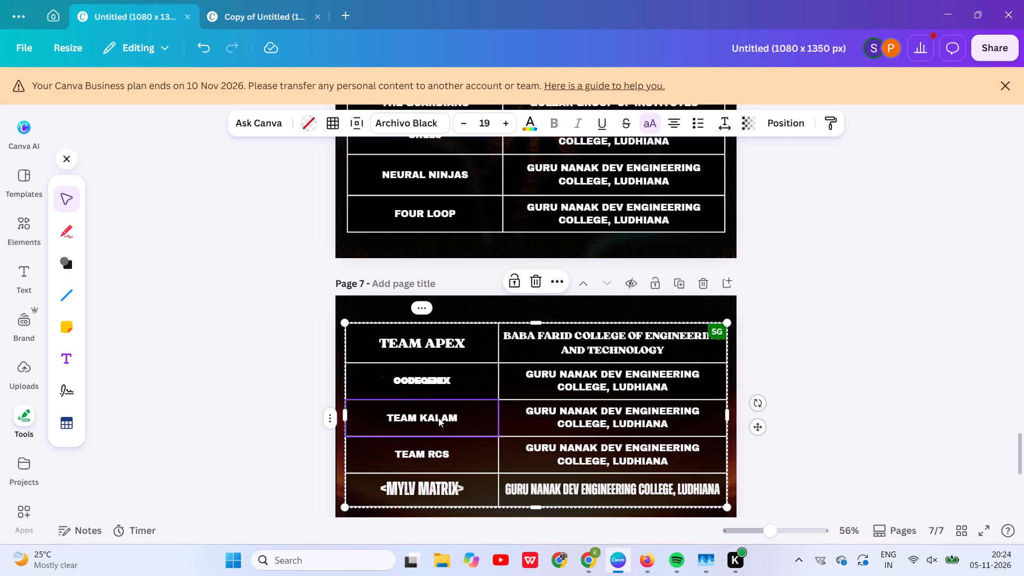
# Change the <MYLV MATRIX> cell on page 7 to Archivo Black and apply the replacement to all Zuume Rough Bold text.
pyautogui.click(438, 487)
pyautogui.click(415, 116)
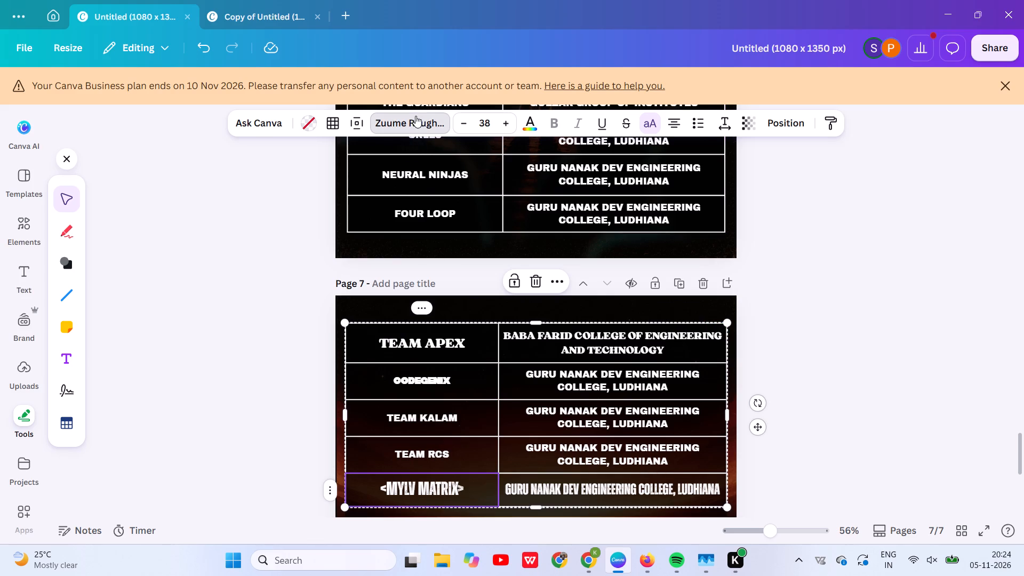
pyautogui.scroll(4, 162, 277)
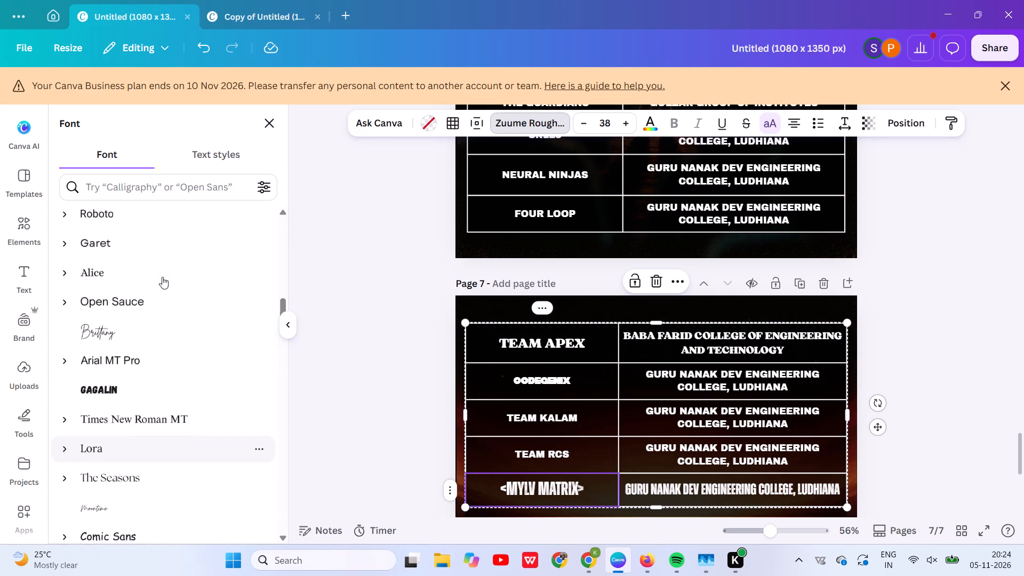
pyautogui.scroll(11, 118, 327)
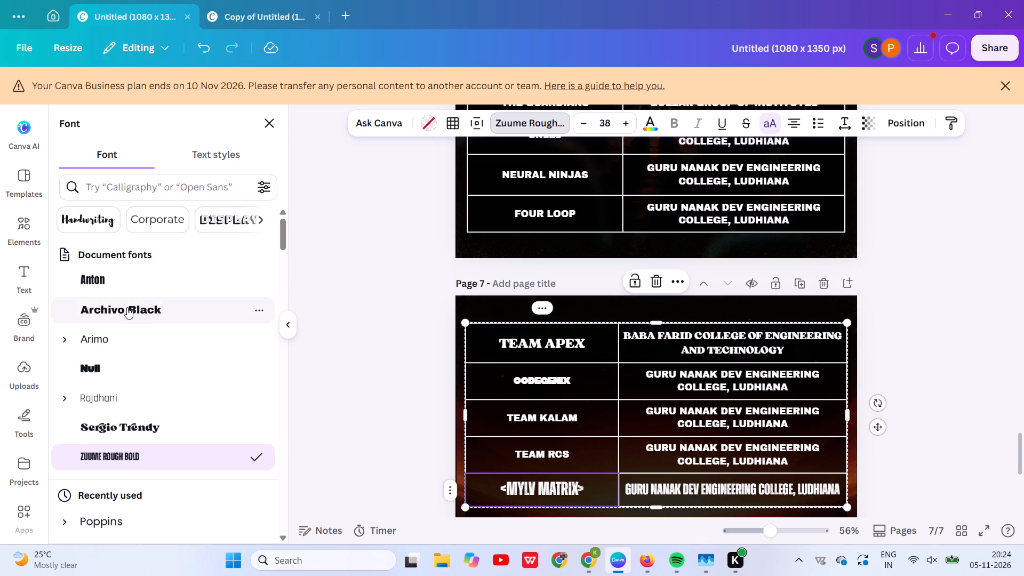
pyautogui.click(127, 307)
pyautogui.click(190, 519)
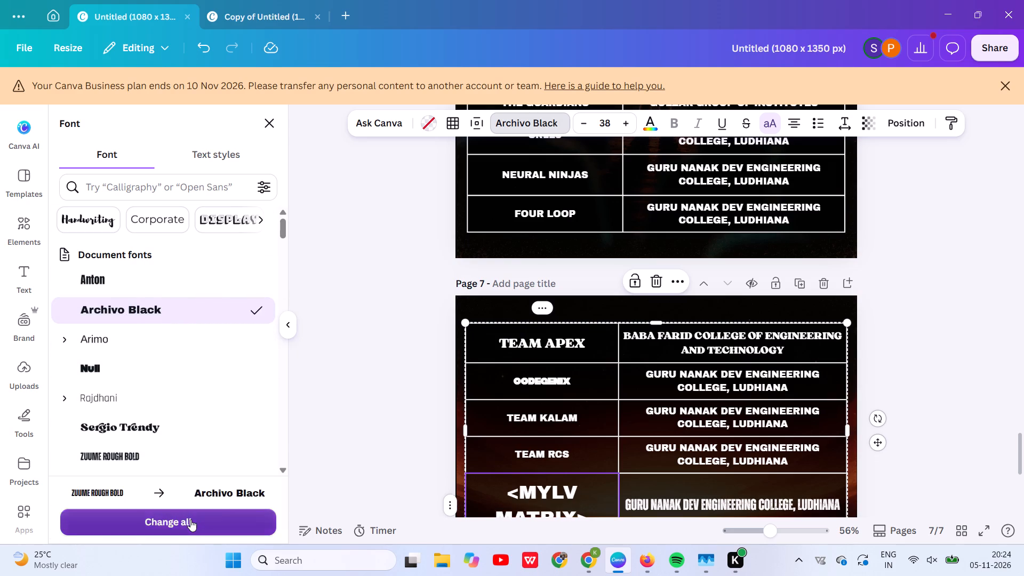
# Set the font size of the college cell in the <MYLV MATRIX> row to 19.
pyautogui.scroll(-1, 278, 473)
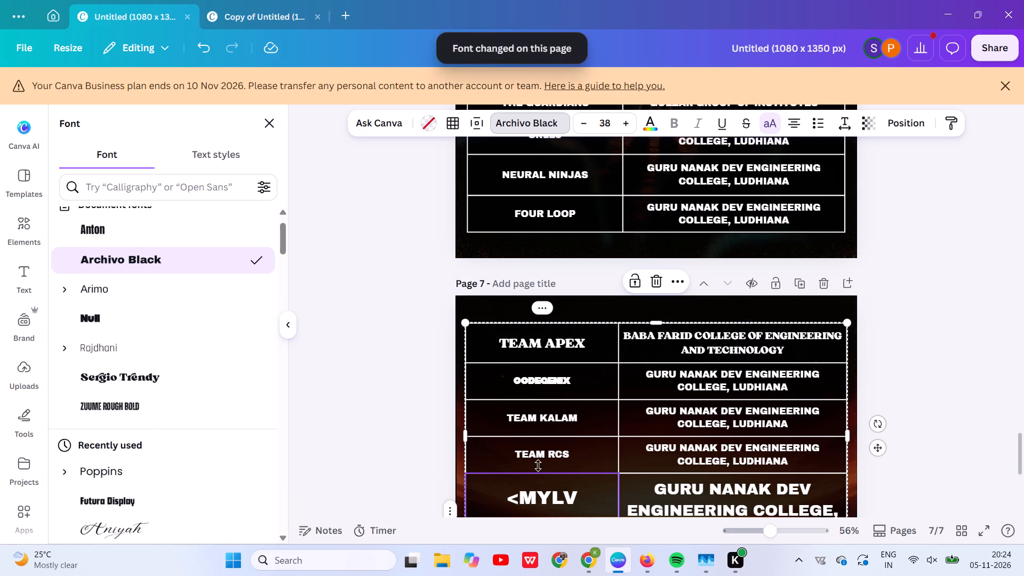
pyautogui.click(535, 506)
pyautogui.scroll(-1, 535, 506)
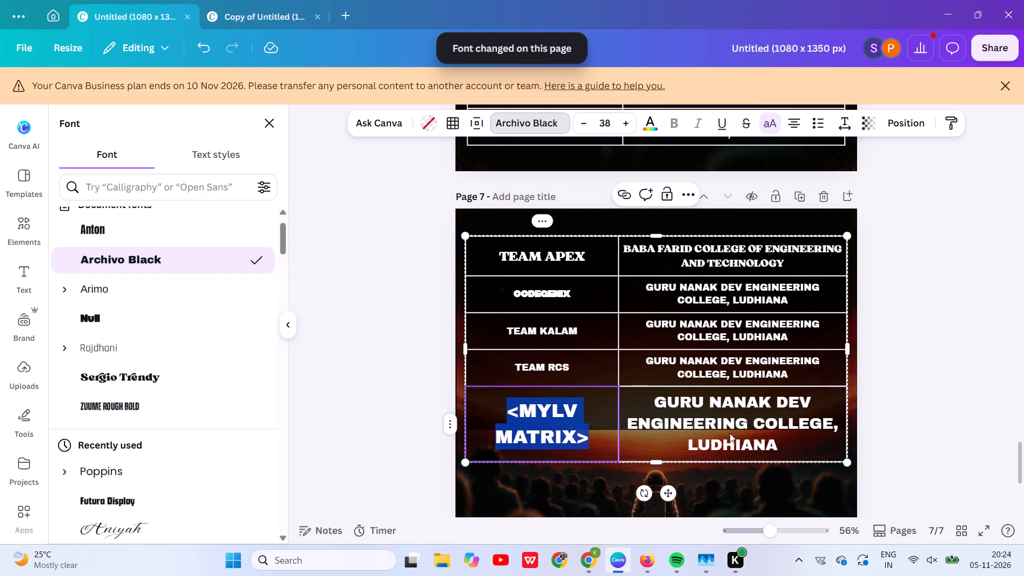
pyautogui.click(723, 426)
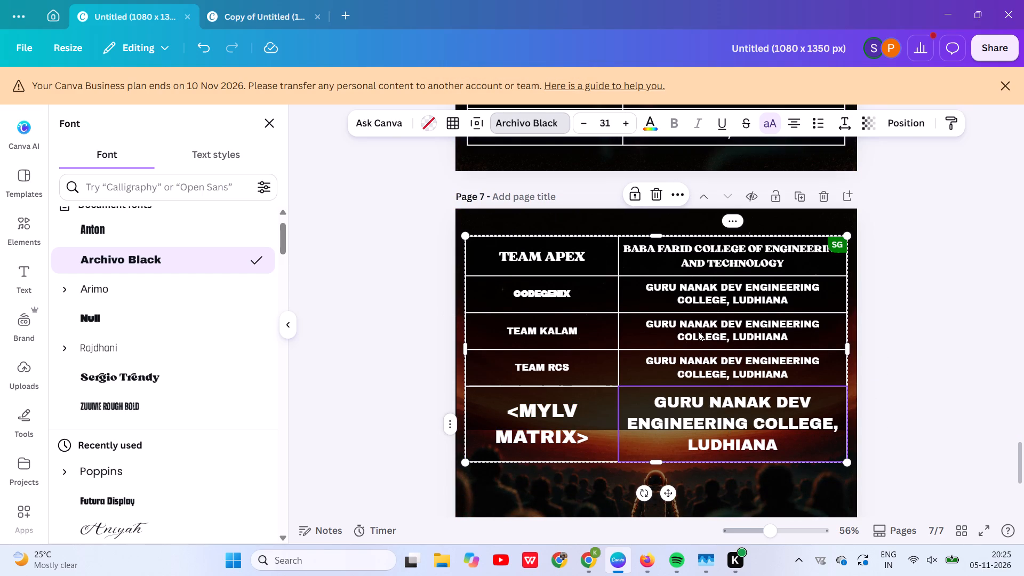
pyautogui.click(698, 331)
pyautogui.click(711, 423)
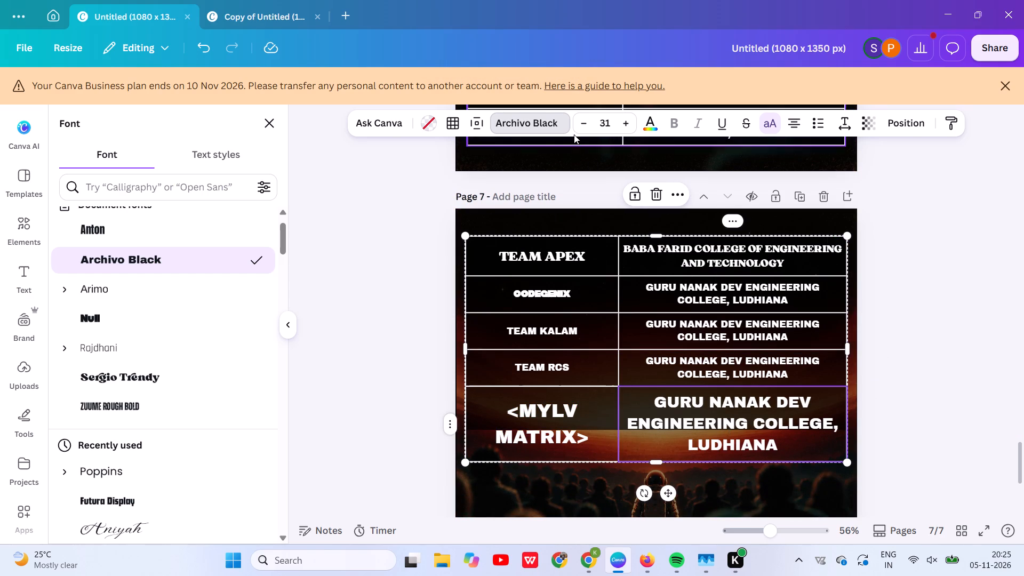
pyautogui.tripleClick(581, 123)
pyautogui.tripleClick(581, 123)
pyautogui.tripleClick(581, 123)
pyautogui.tripleClick(581, 123)
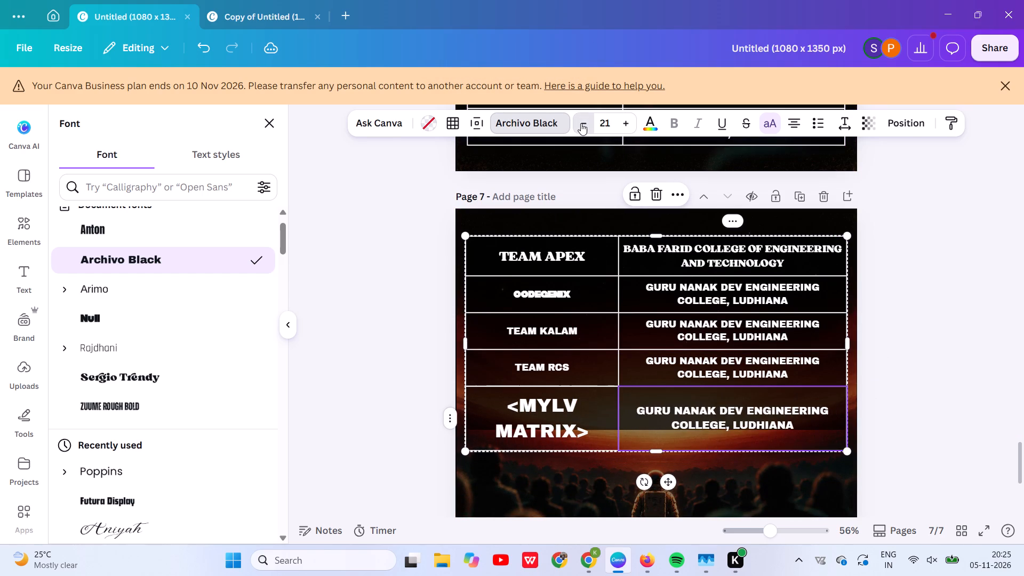
pyautogui.tripleClick(581, 123)
pyautogui.click(581, 123)
pyautogui.doubleClick(629, 116)
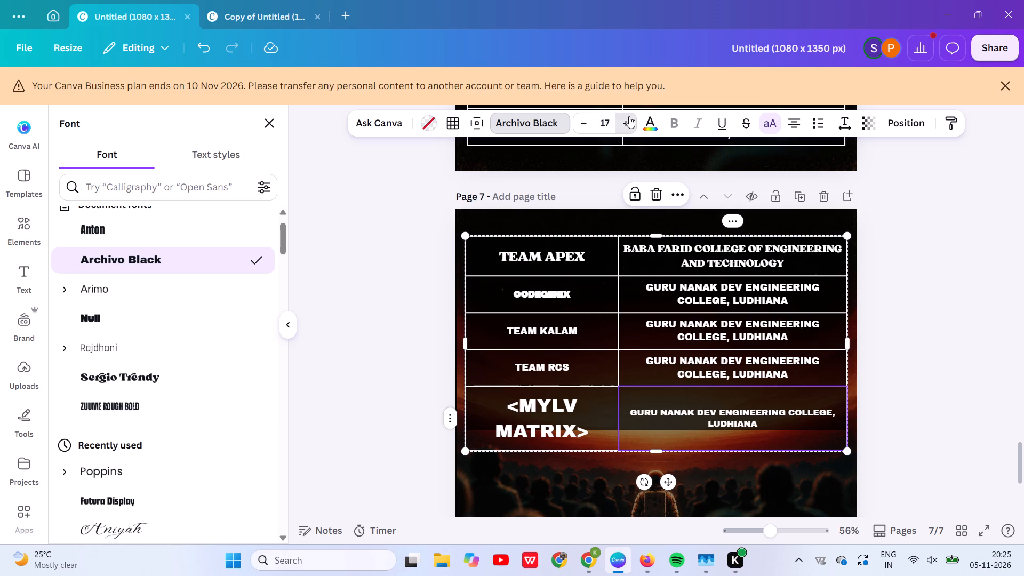
pyautogui.click(629, 116)
pyautogui.click(626, 124)
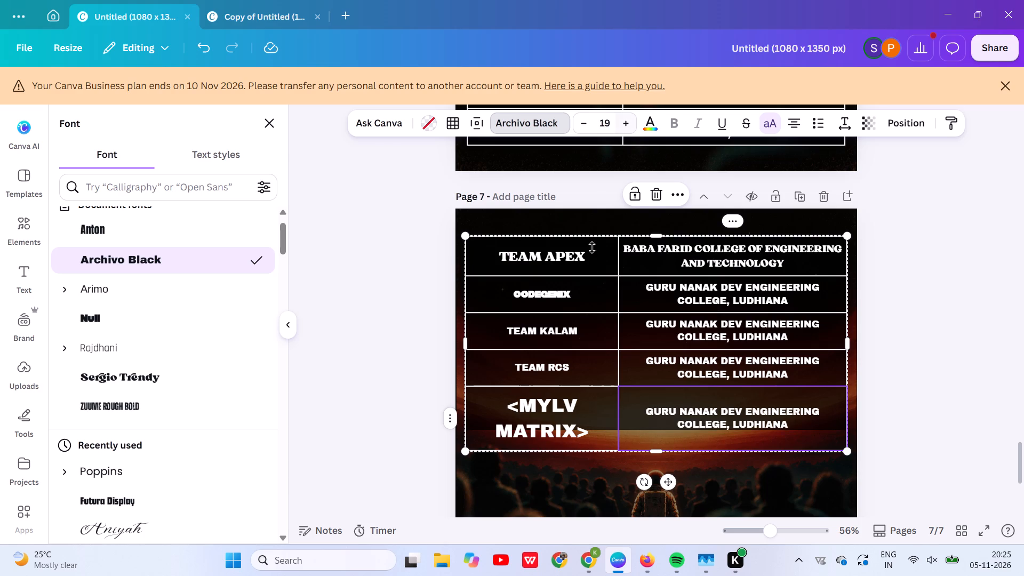
# Set the font size of the <MYLV MATRIX> team name cell to 19.
pyautogui.click(595, 439)
pyautogui.tripleClick(590, 130)
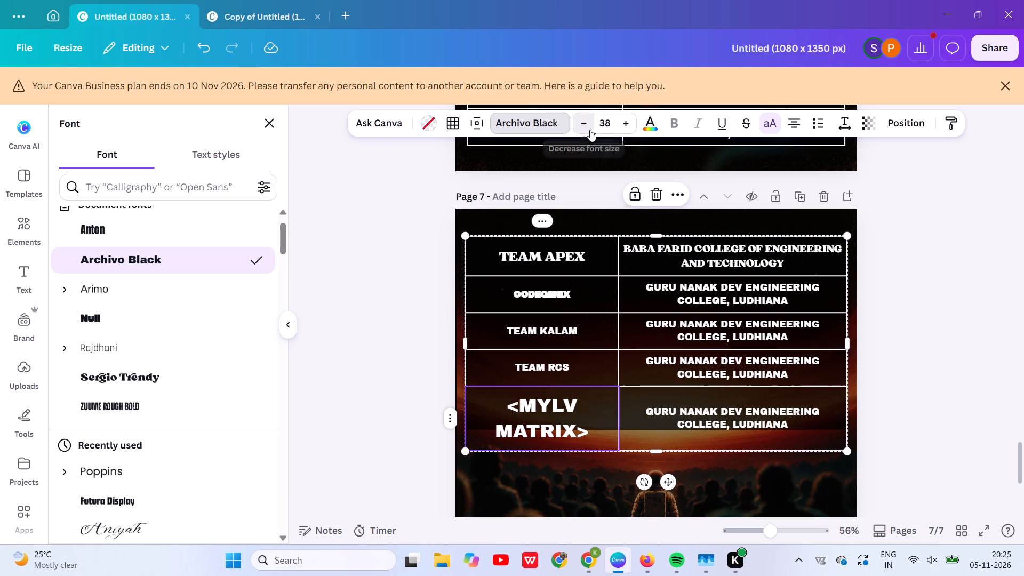
pyautogui.tripleClick(590, 130)
pyautogui.tripleClick(590, 130)
pyautogui.tripleClick(590, 130)
pyautogui.tripleClick(590, 130)
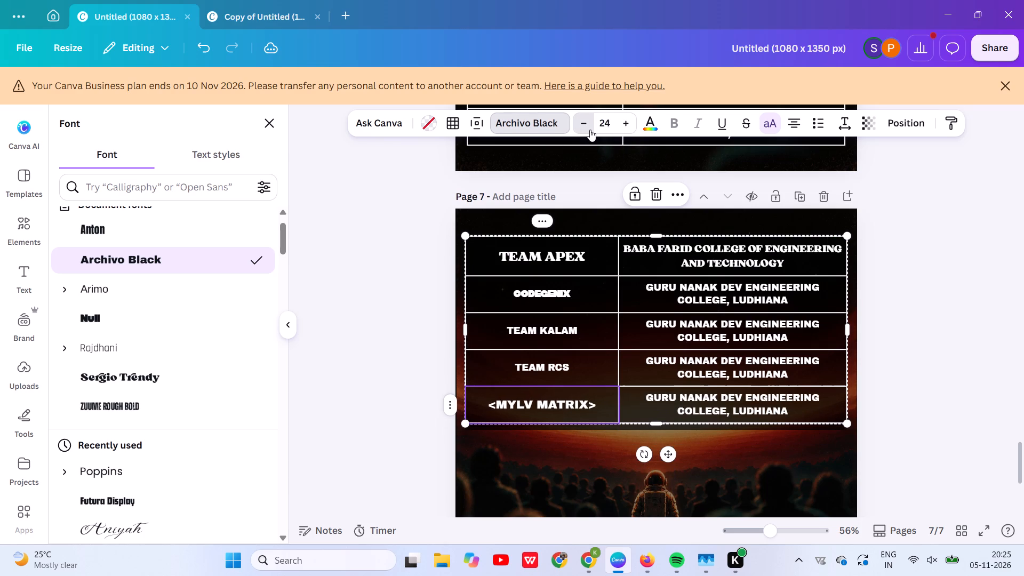
pyautogui.tripleClick(590, 130)
pyautogui.tripleClick(590, 130)
pyautogui.moveTo(590, 130); pyautogui.dragTo(620, 123)
pyautogui.doubleClick(620, 123)
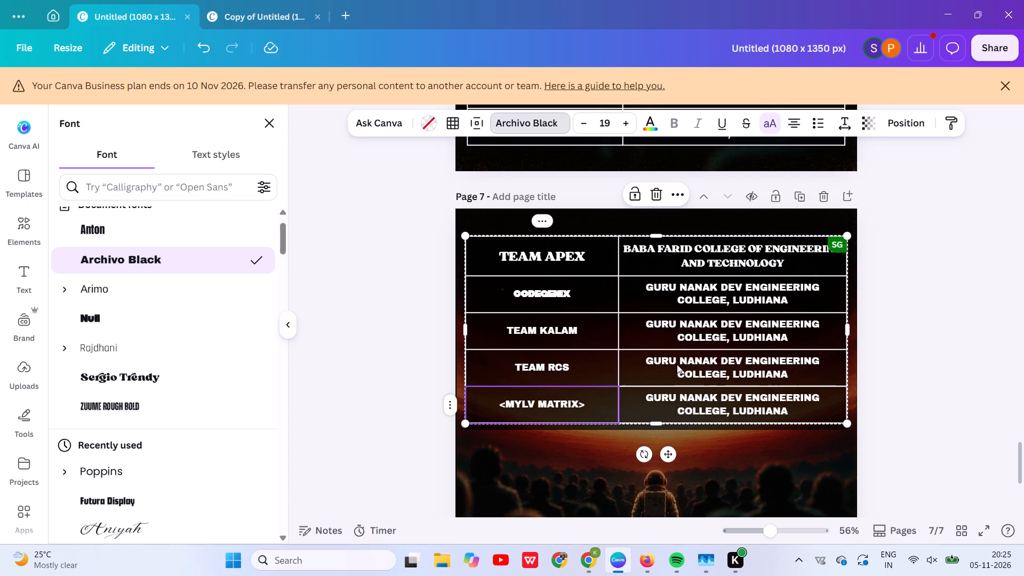
# Change the CODEGENIX team name cell on page 7 to Archivo Black.
pyautogui.scroll(1, 685, 385)
pyautogui.click(570, 352)
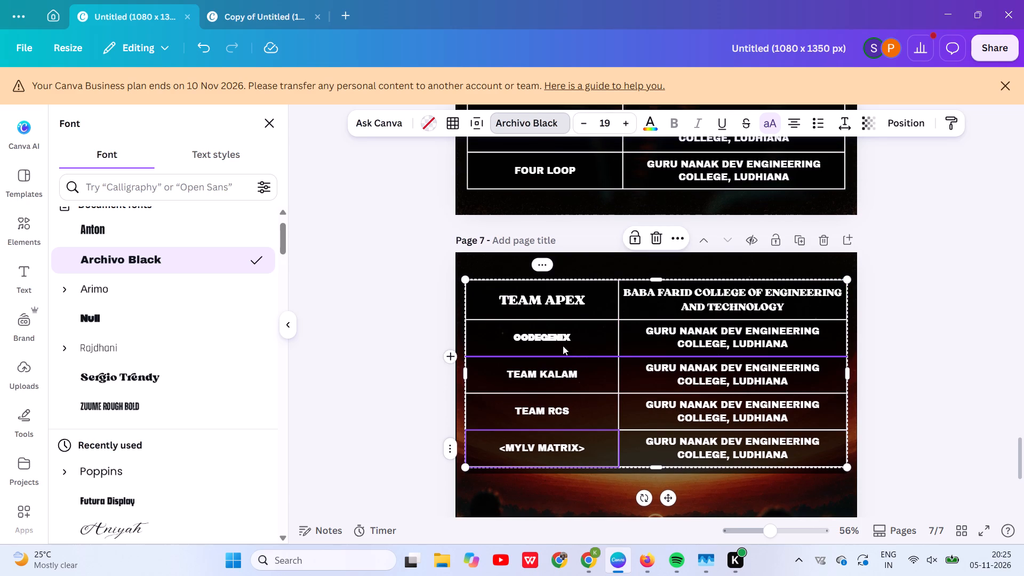
pyautogui.click(557, 341)
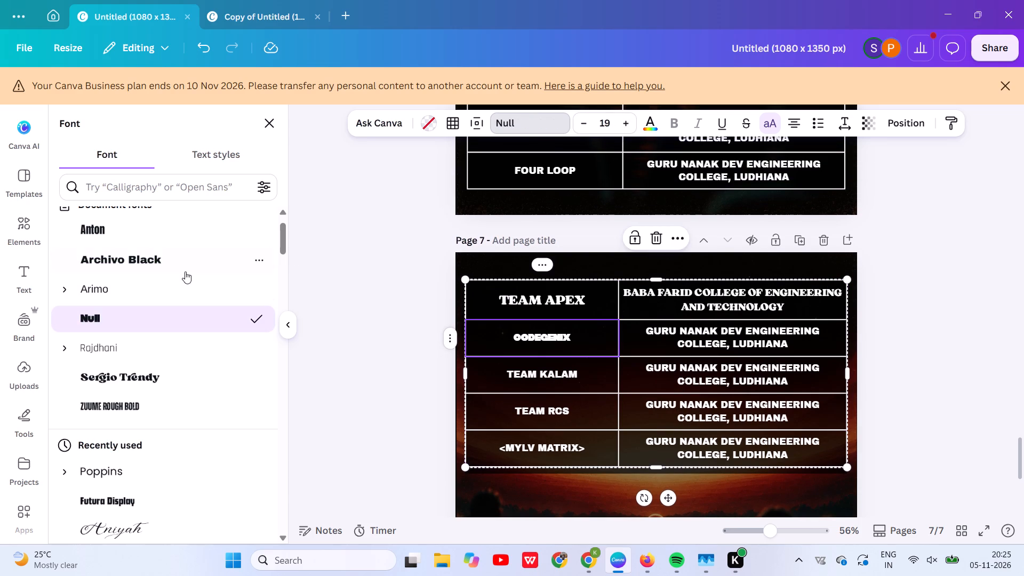
pyautogui.click(186, 270)
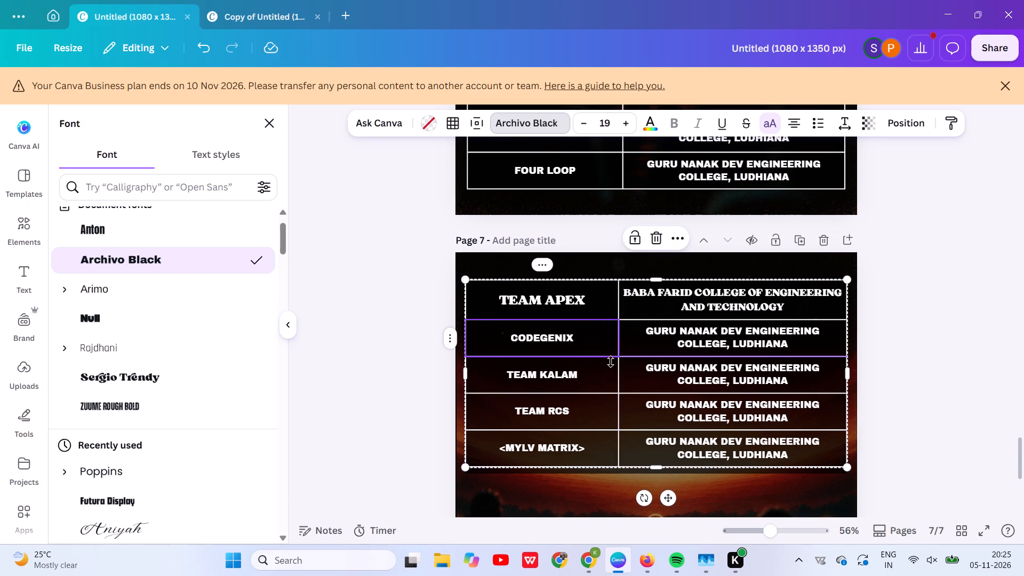
# Change the TEAM APEX cell on page 7 to Archivo Black.
pyautogui.scroll(1, 611, 361)
pyautogui.click(554, 335)
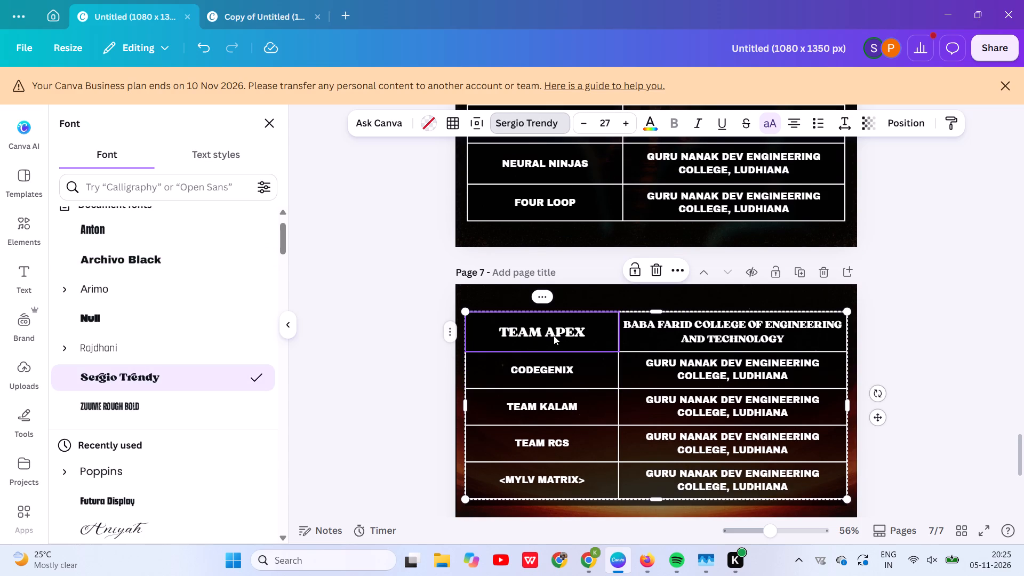
pyautogui.click(186, 251)
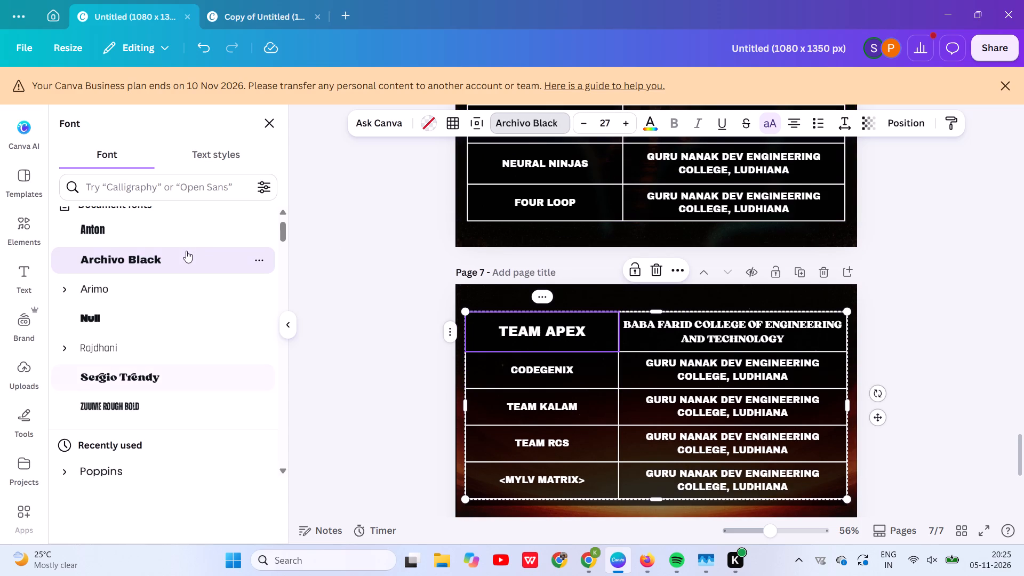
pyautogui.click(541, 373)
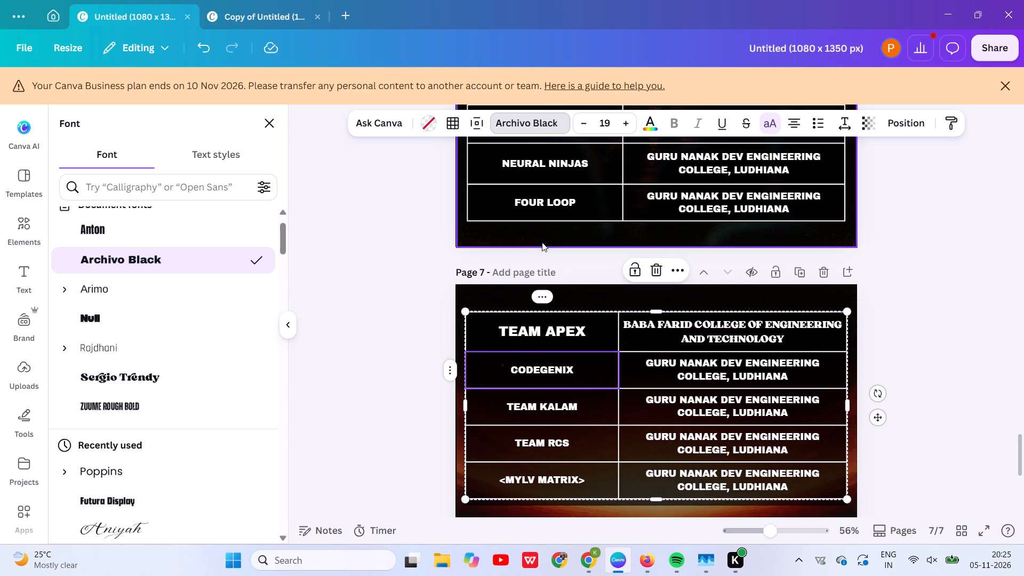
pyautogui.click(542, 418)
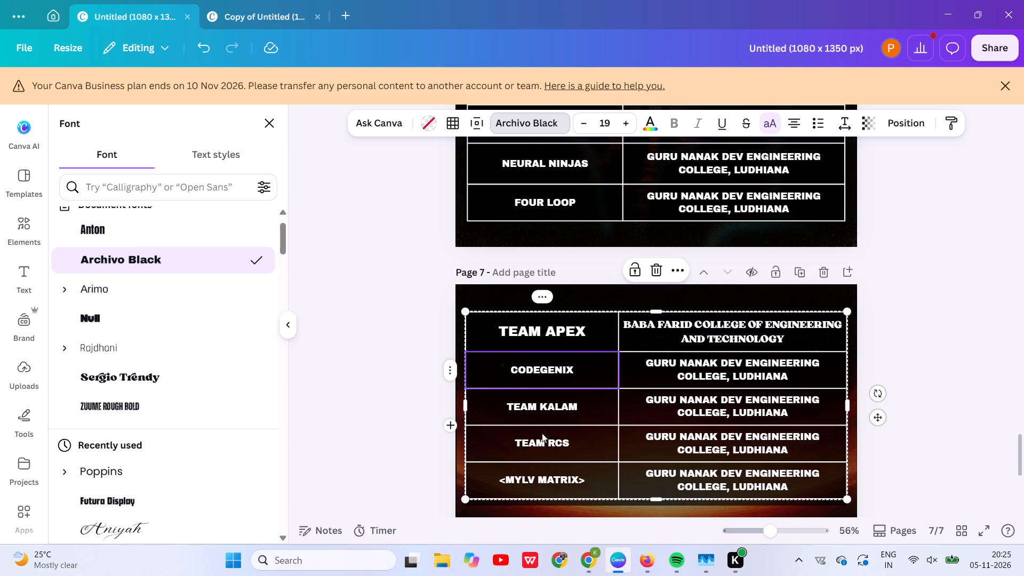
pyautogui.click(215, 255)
# Shorten the page 5 table from its bottom edge so a margin remains above the end of the page.
pyautogui.scroll(4, 639, 407)
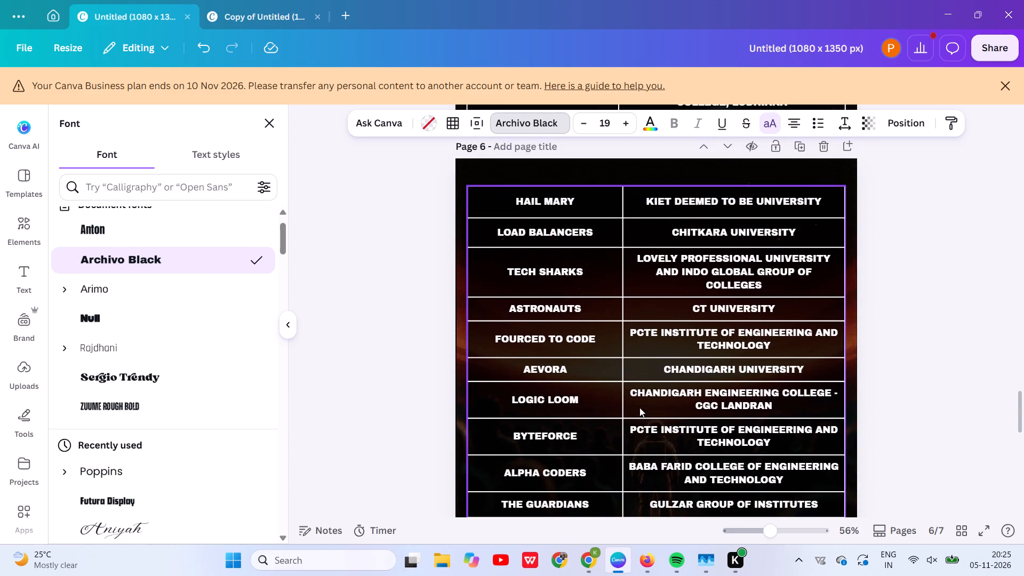
pyautogui.rightClick(639, 407)
pyautogui.scroll(6, 548, 372)
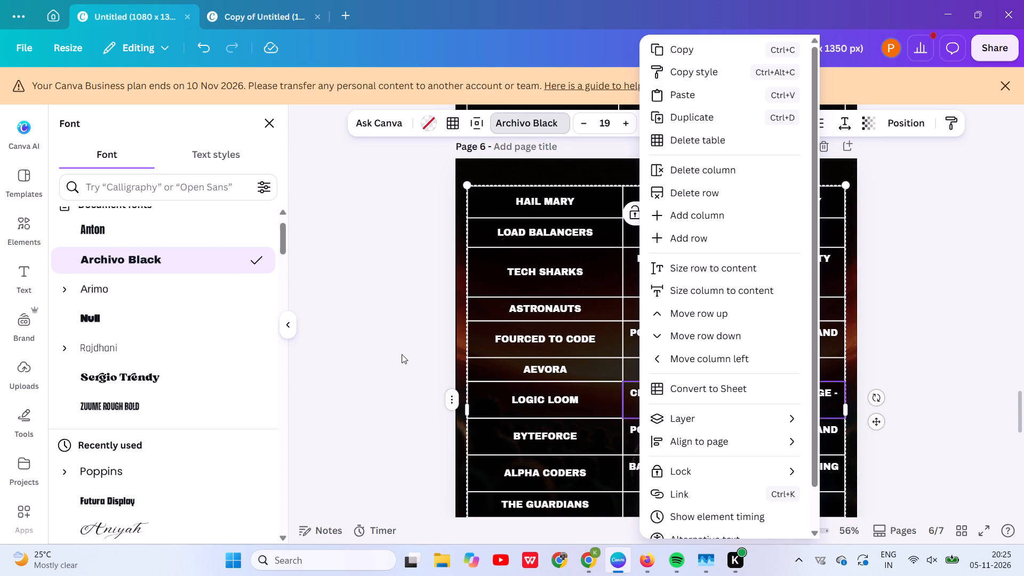
pyautogui.click(402, 354)
pyautogui.scroll(3, 402, 354)
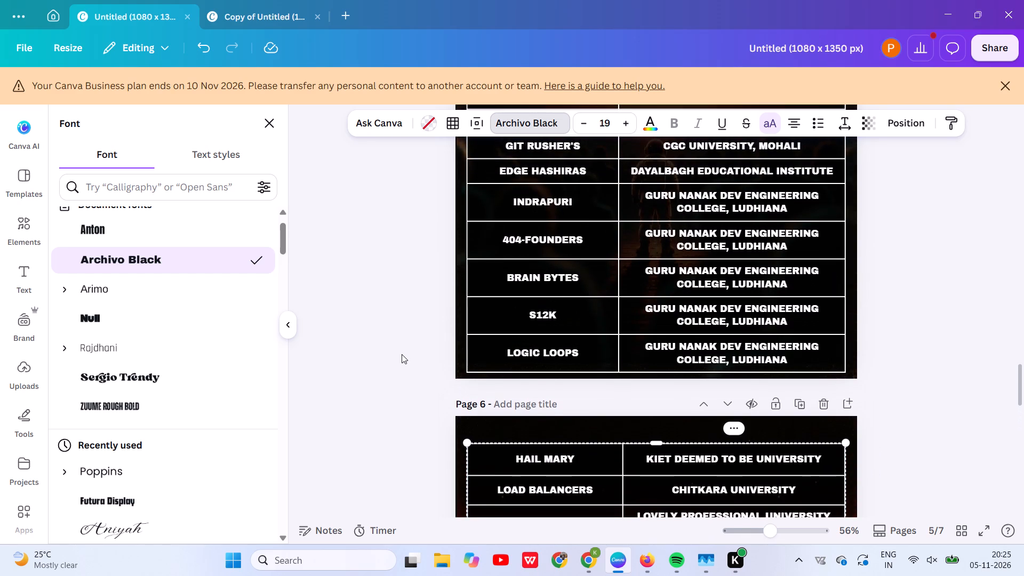
pyautogui.click(663, 319)
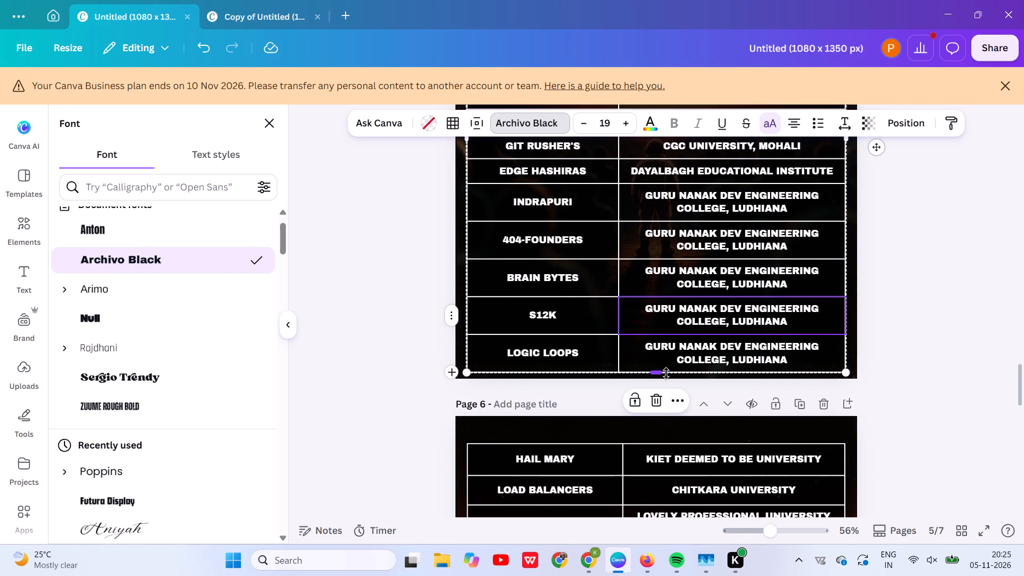
pyautogui.moveTo(666, 373); pyautogui.dragTo(668, 362)
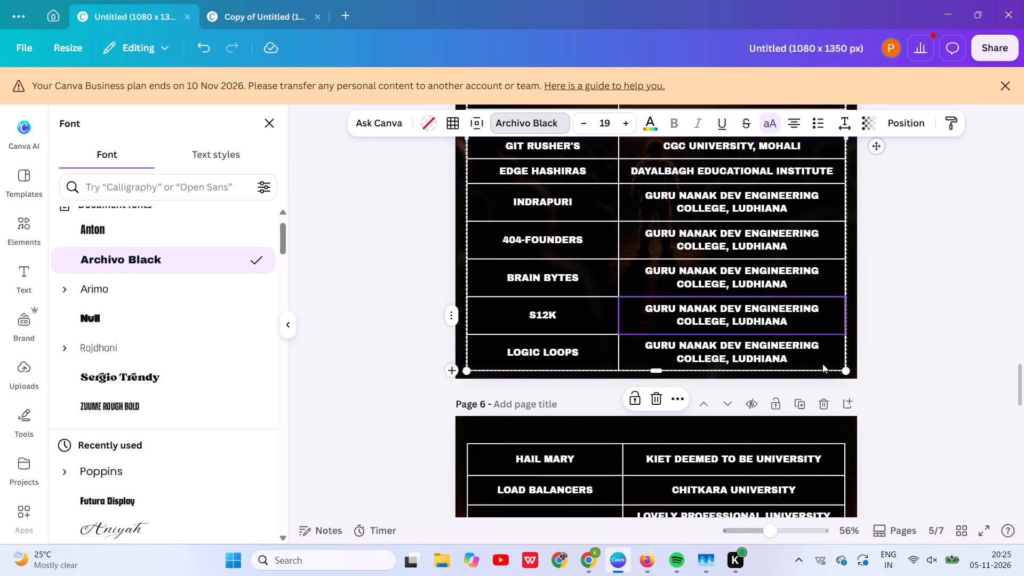
pyautogui.moveTo(842, 364); pyautogui.dragTo(846, 366)
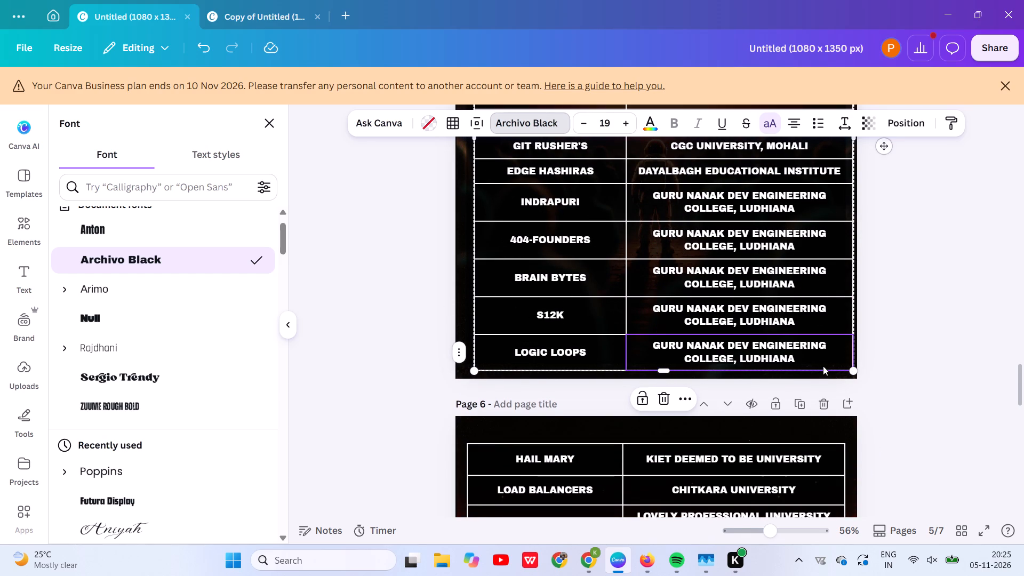
pyautogui.hotkey('ctrl', 'z')
pyautogui.moveTo(844, 371); pyautogui.dragTo(845, 364)
pyautogui.click(929, 328)
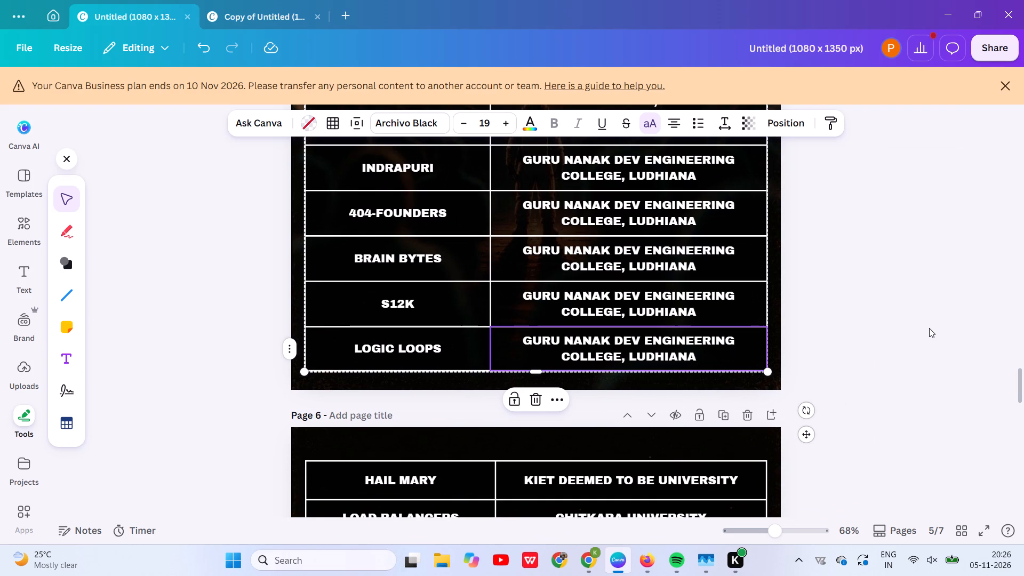
# Shorten the black rectangle behind the page 7 table to about 506 high so it ends at the table's bottom border.
pyautogui.scroll(-4, 1023, 325)
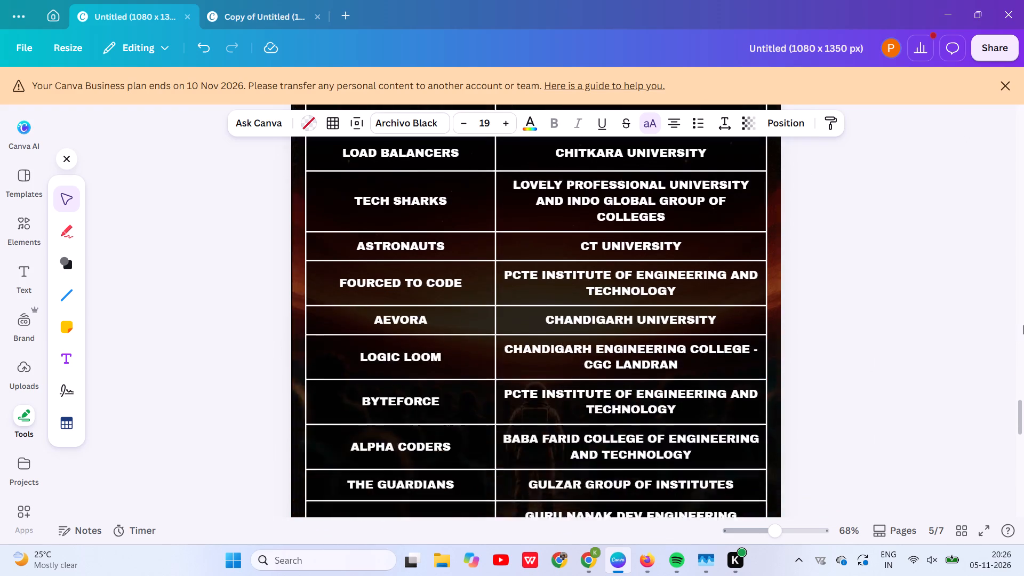
pyautogui.scroll(-3, 1023, 325)
pyautogui.scroll(1, 1023, 325)
pyautogui.click(874, 214)
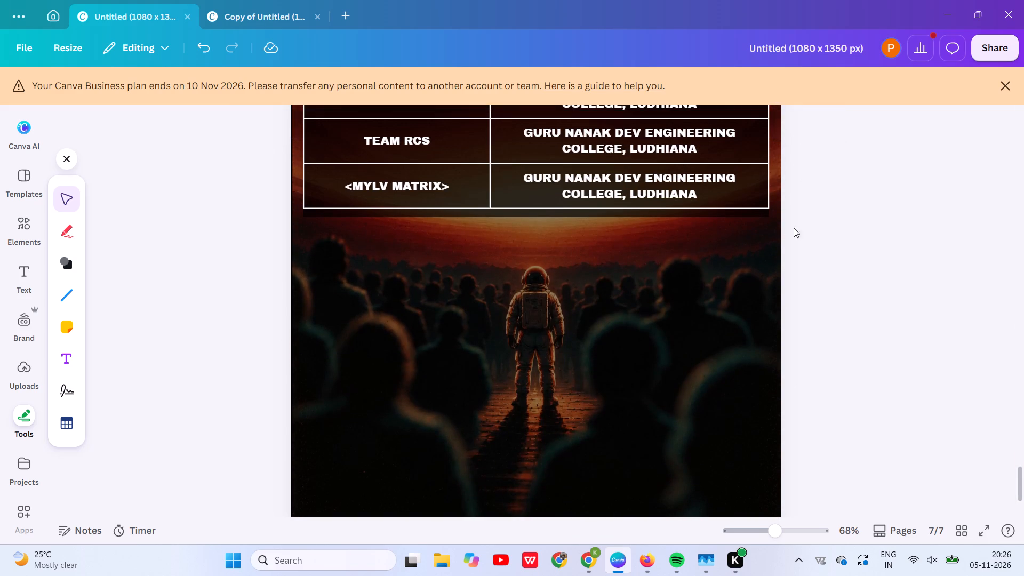
pyautogui.click(711, 215)
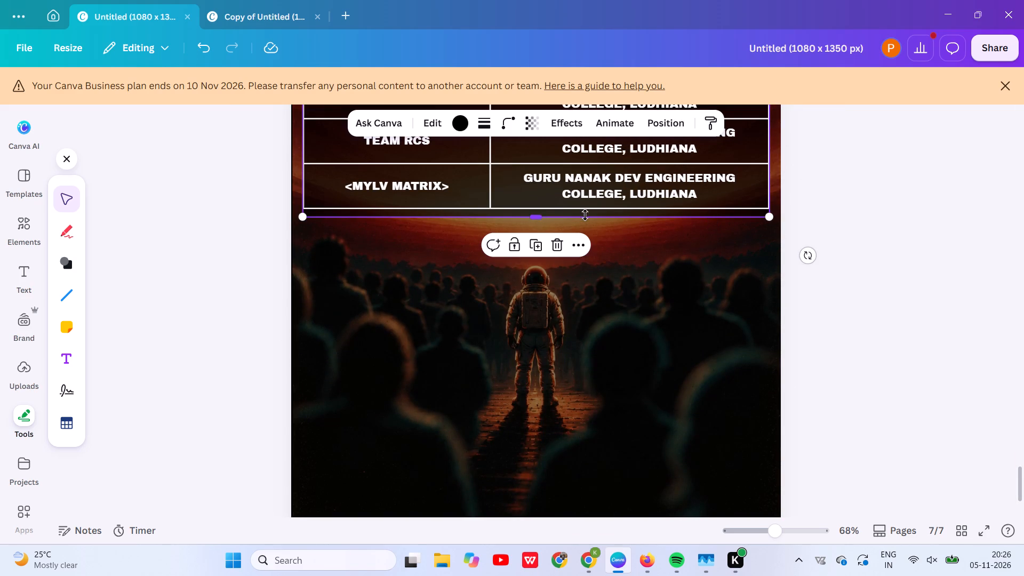
pyautogui.moveTo(537, 220); pyautogui.dragTo(538, 211)
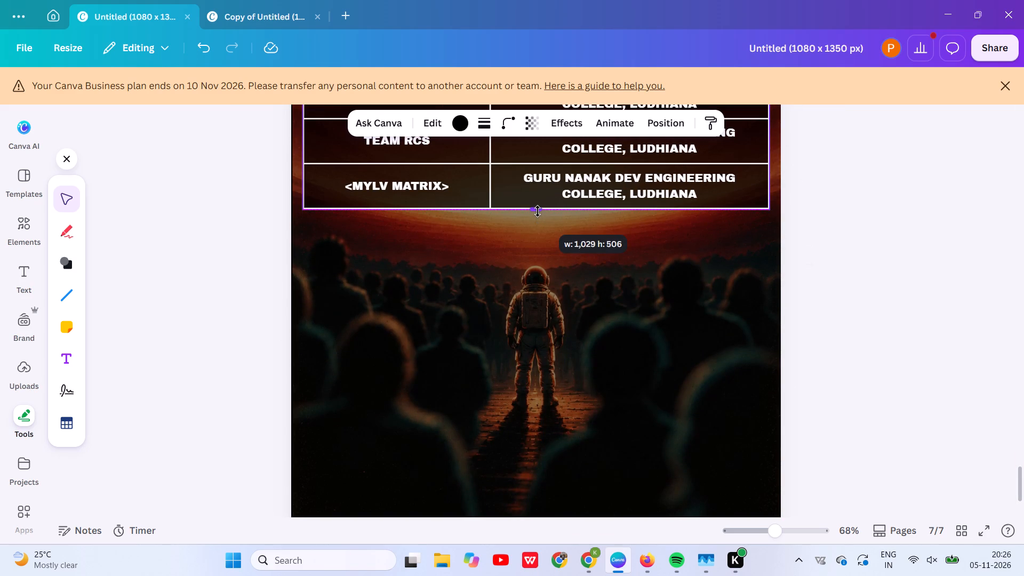
pyautogui.moveTo(538, 211); pyautogui.dragTo(538, 208)
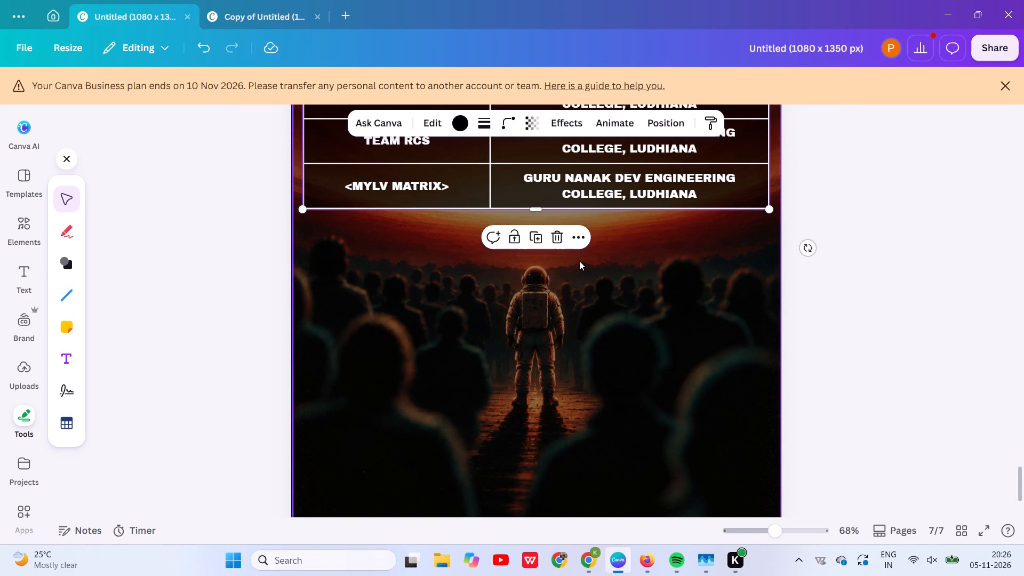
pyautogui.click(579, 261)
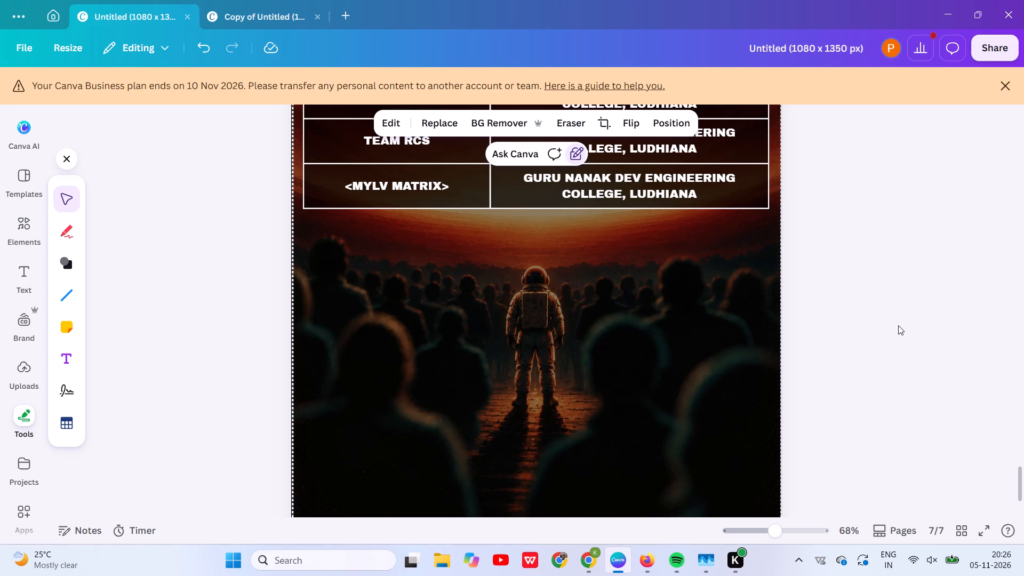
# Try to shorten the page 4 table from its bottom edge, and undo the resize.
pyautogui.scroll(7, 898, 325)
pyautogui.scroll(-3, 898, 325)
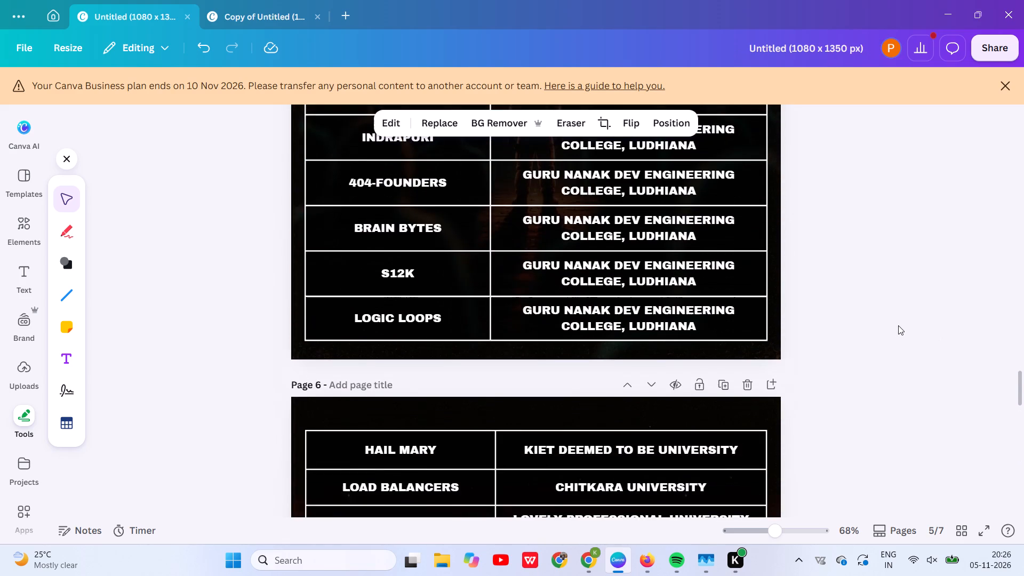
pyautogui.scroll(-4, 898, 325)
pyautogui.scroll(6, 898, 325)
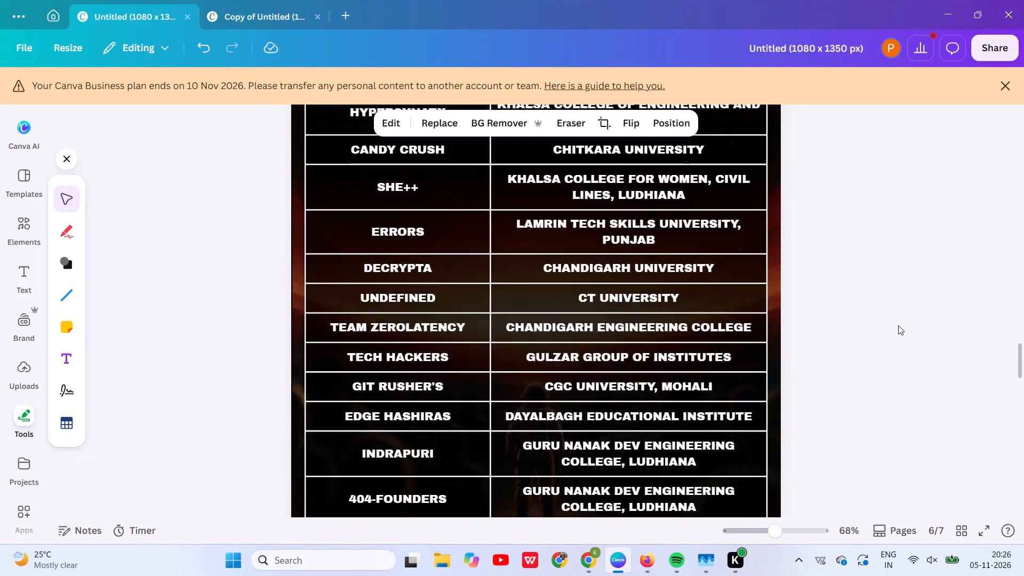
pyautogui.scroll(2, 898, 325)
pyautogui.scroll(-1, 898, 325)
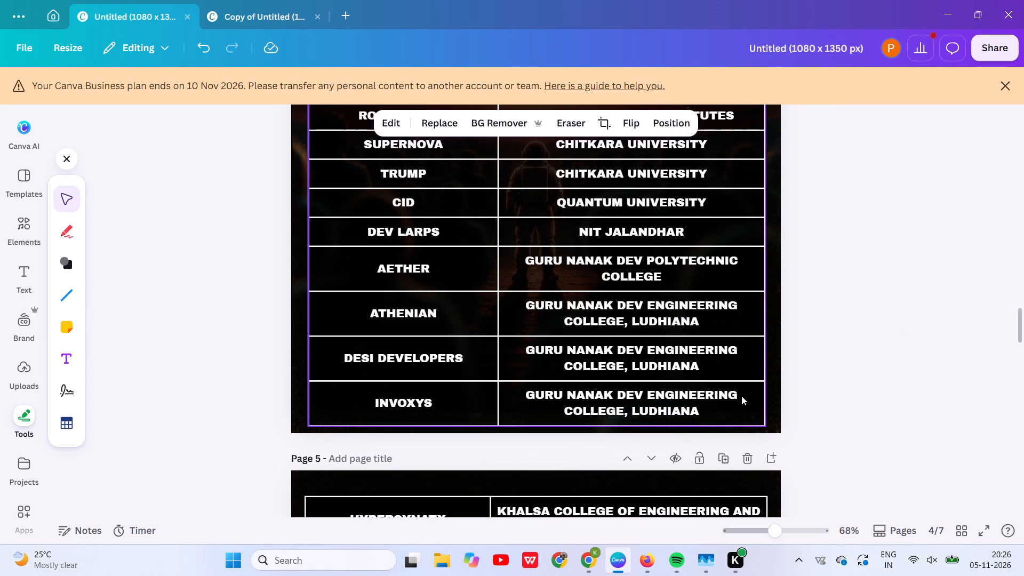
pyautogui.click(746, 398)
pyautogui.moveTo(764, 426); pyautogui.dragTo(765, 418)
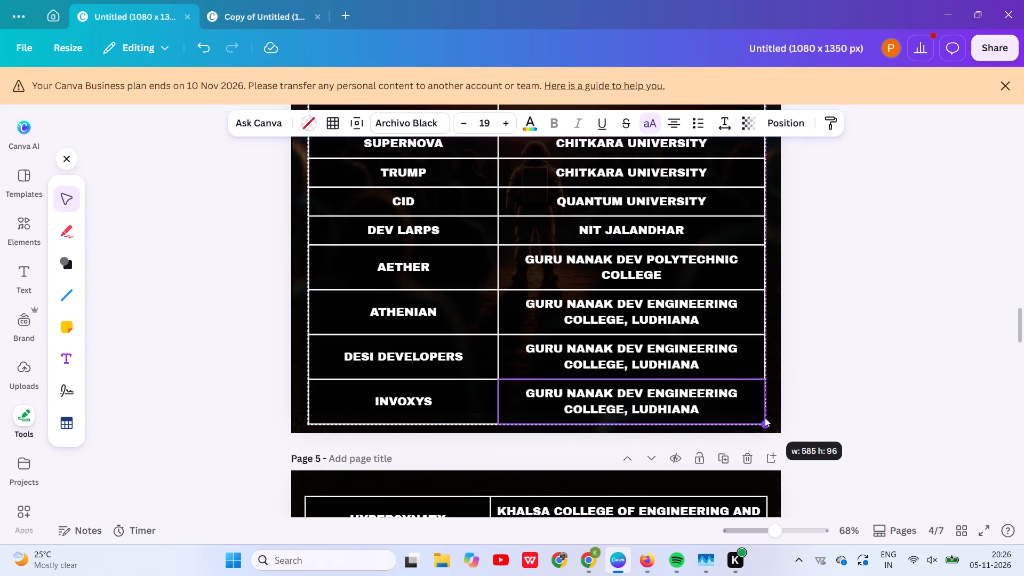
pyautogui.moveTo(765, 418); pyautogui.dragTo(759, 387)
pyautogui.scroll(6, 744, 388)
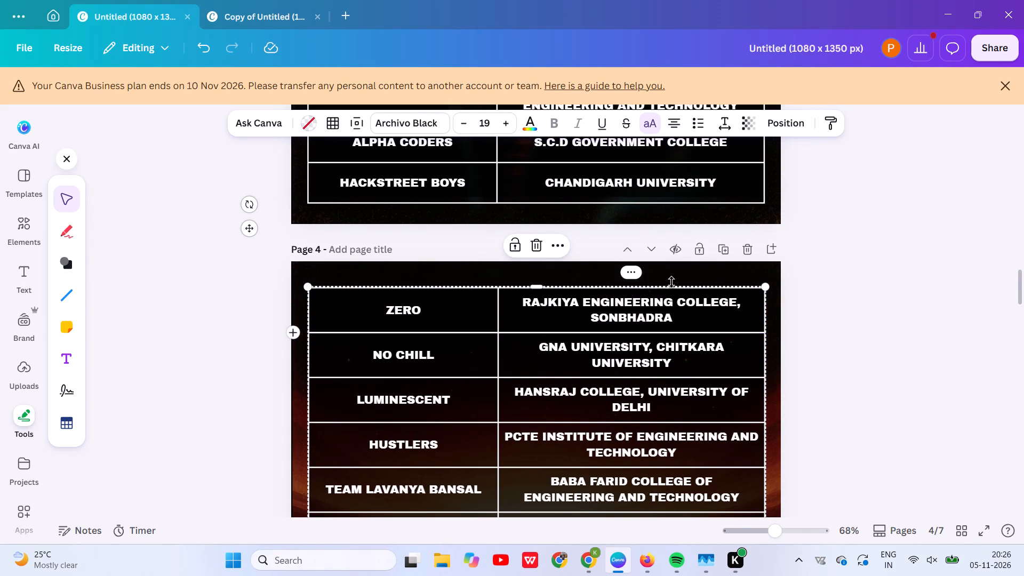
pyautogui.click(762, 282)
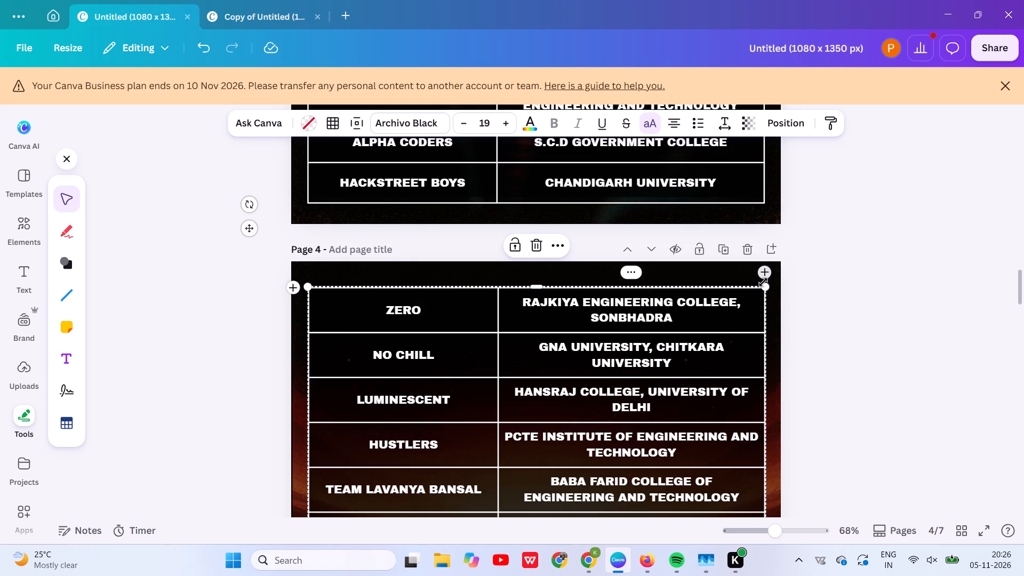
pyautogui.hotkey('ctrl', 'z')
# Extend the page 4 table's top edge upward and raise its bottom edge, leaving a margin at both ends of the page.
pyautogui.moveTo(767, 285); pyautogui.dragTo(767, 275)
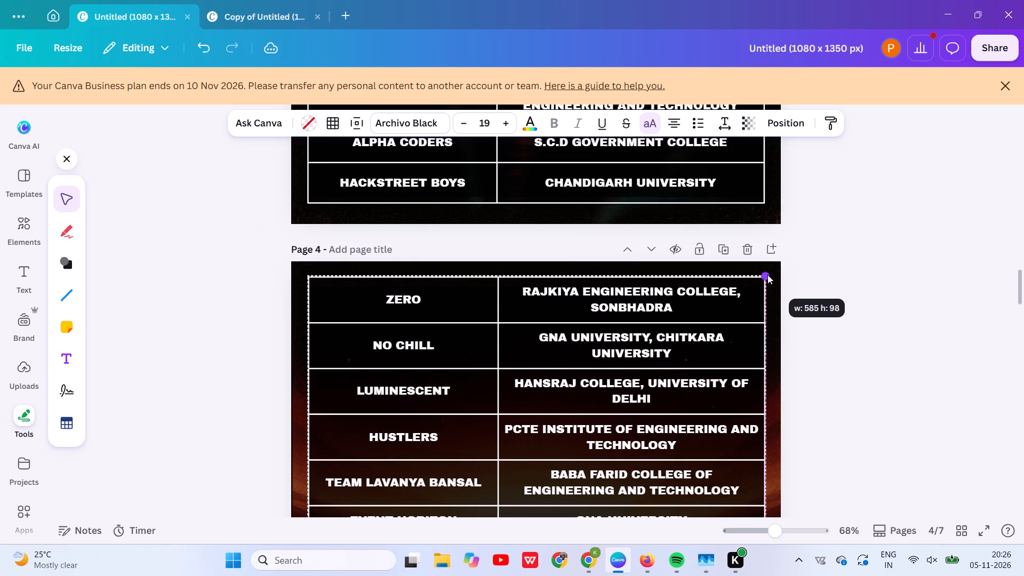
pyautogui.moveTo(767, 275); pyautogui.dragTo(767, 274)
pyautogui.scroll(-4, 836, 375)
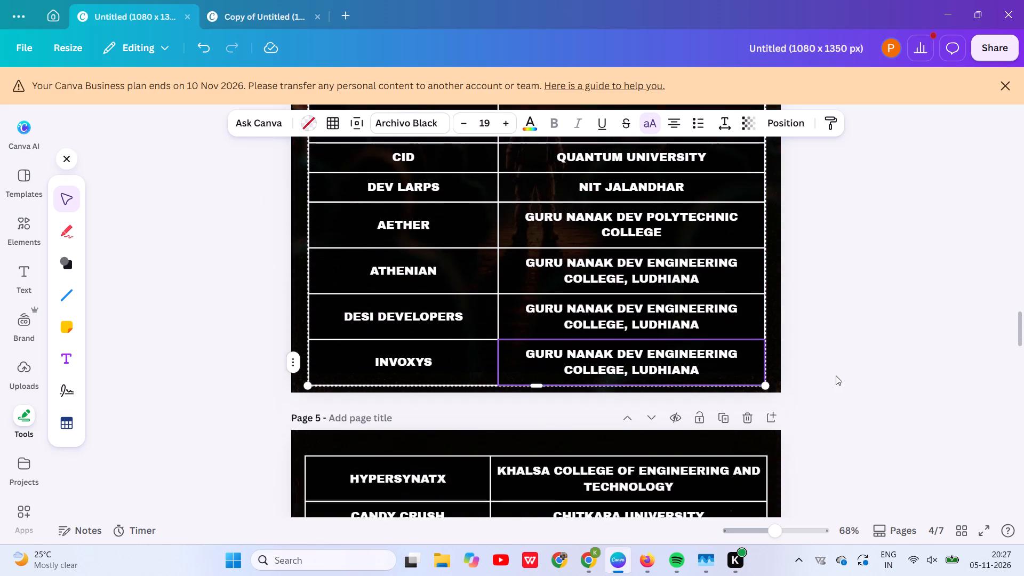
pyautogui.moveTo(764, 358); pyautogui.dragTo(764, 347)
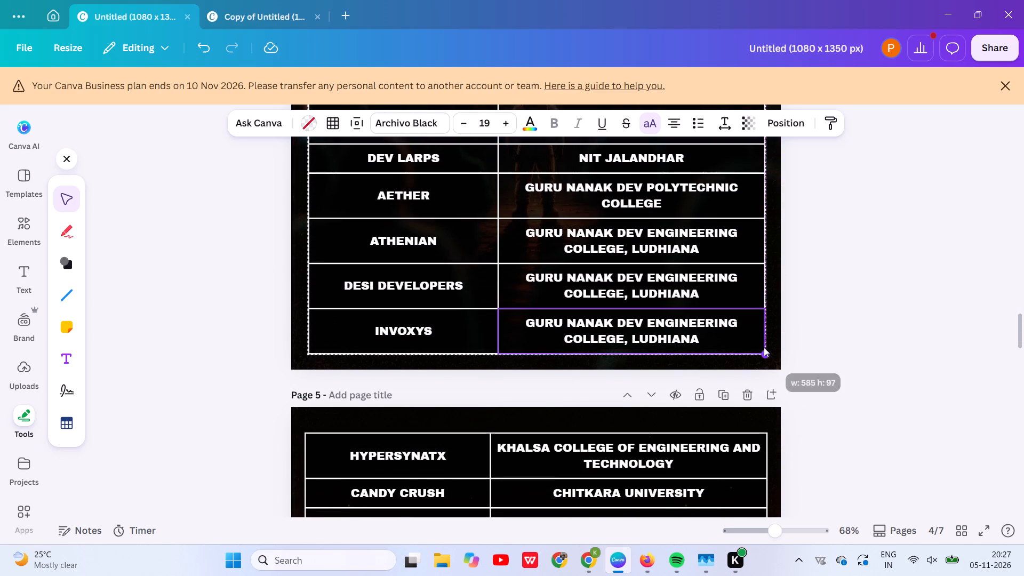
pyautogui.moveTo(764, 347); pyautogui.dragTo(764, 348)
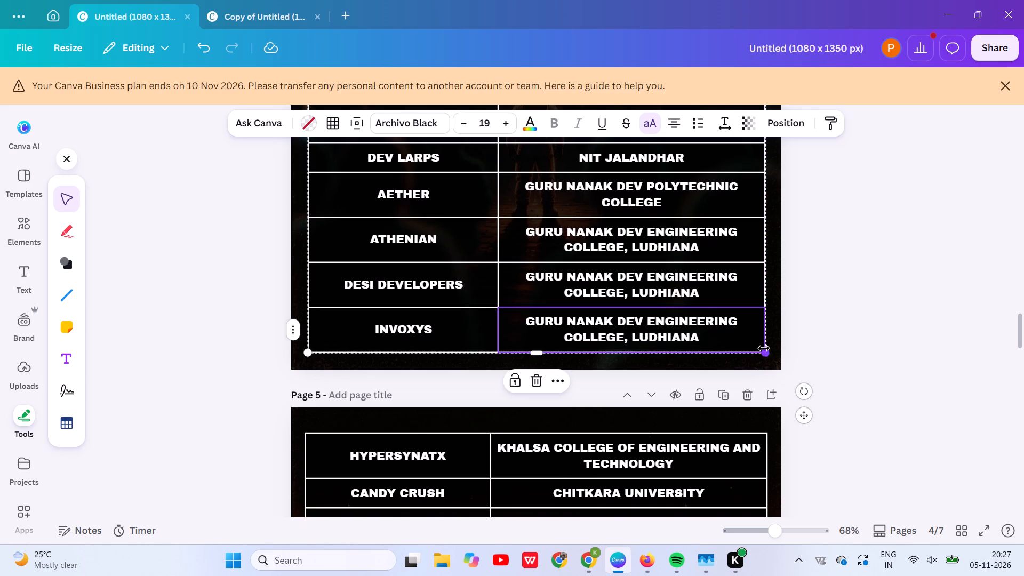
pyautogui.click(853, 336)
# Align the page 4 table to the middle of the page.
pyautogui.scroll(2, 853, 336)
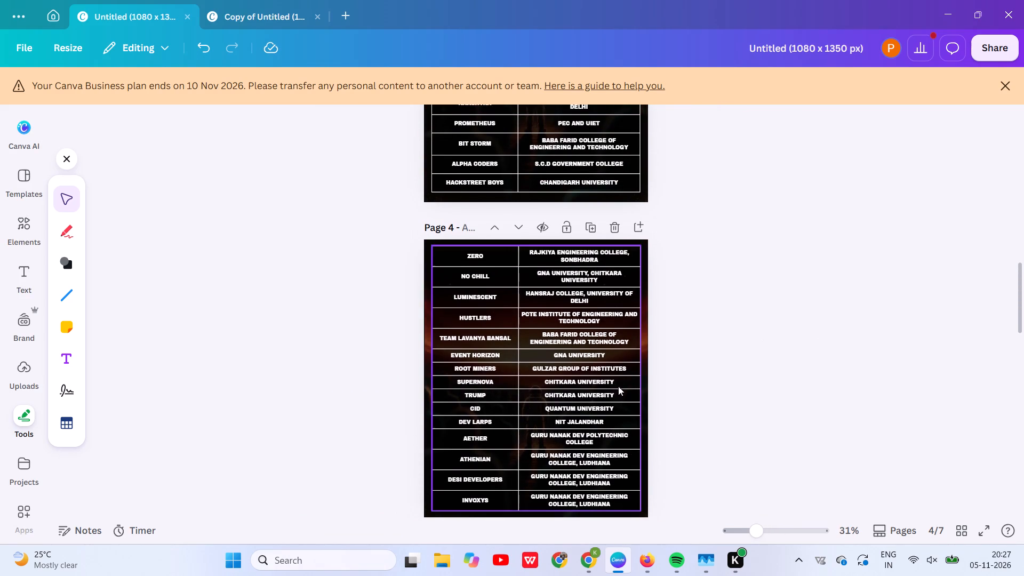
pyautogui.rightClick(615, 388)
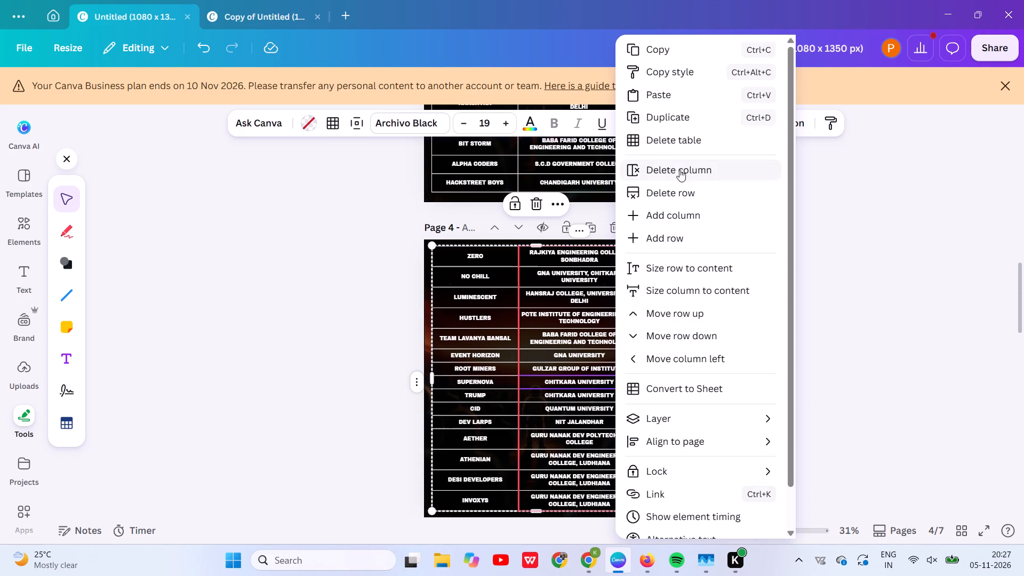
pyautogui.click(703, 442)
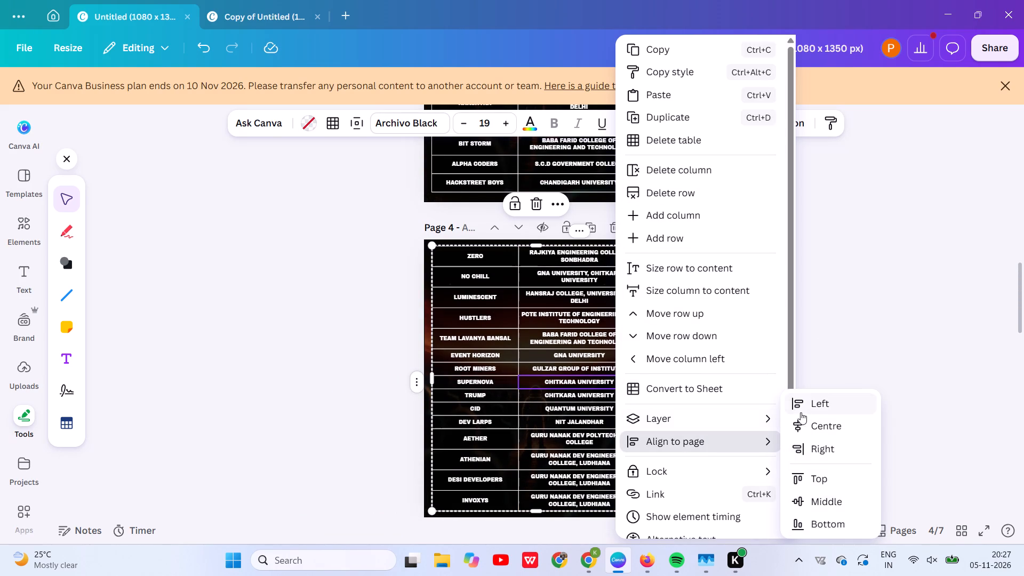
pyautogui.moveTo(820, 423); pyautogui.dragTo(830, 507)
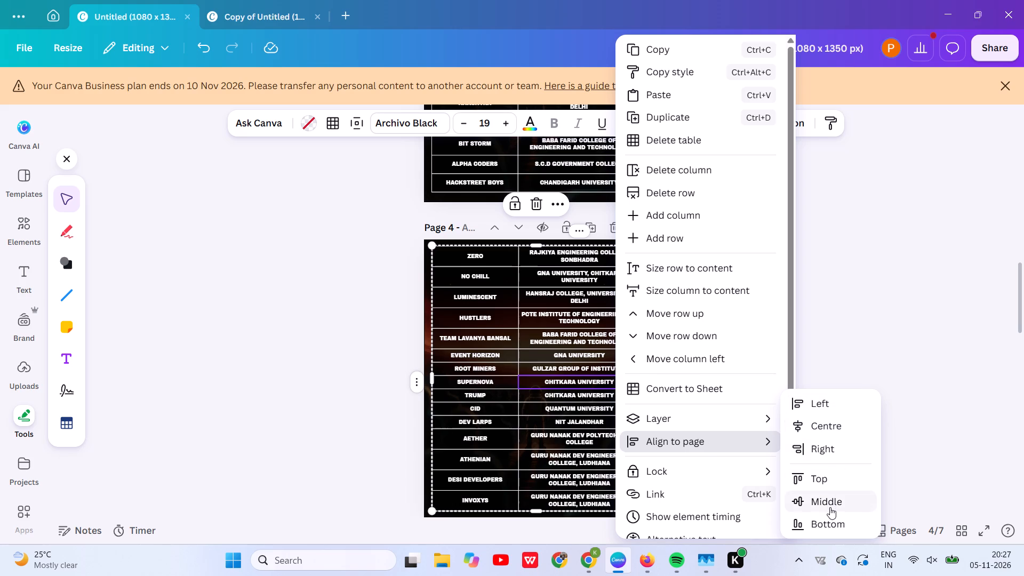
pyautogui.click(830, 507)
# Align the page 3 table to the middle of the page.
pyautogui.scroll(2, 727, 372)
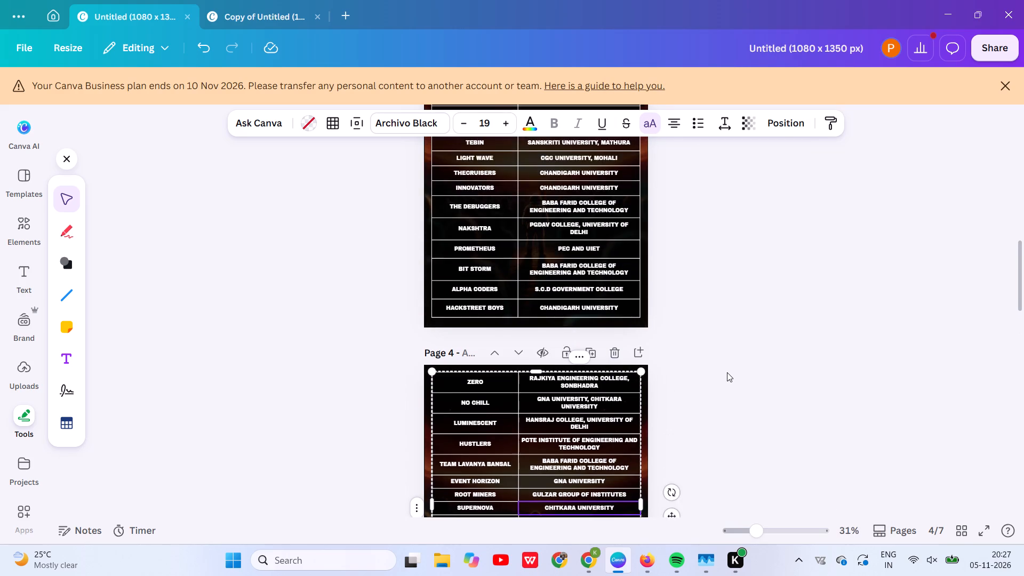
pyautogui.scroll(1, 727, 372)
pyautogui.rightClick(628, 357)
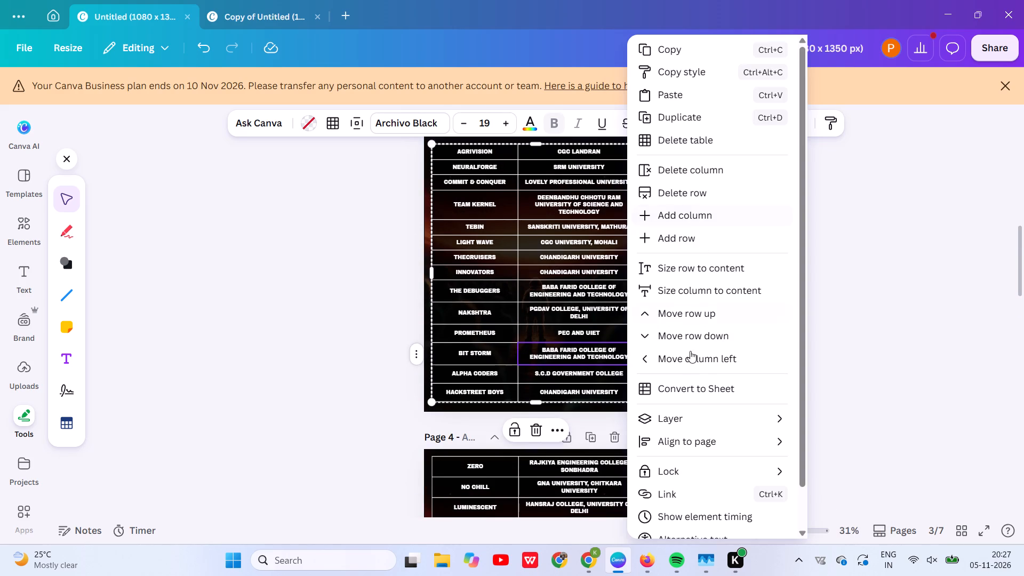
pyautogui.click(698, 445)
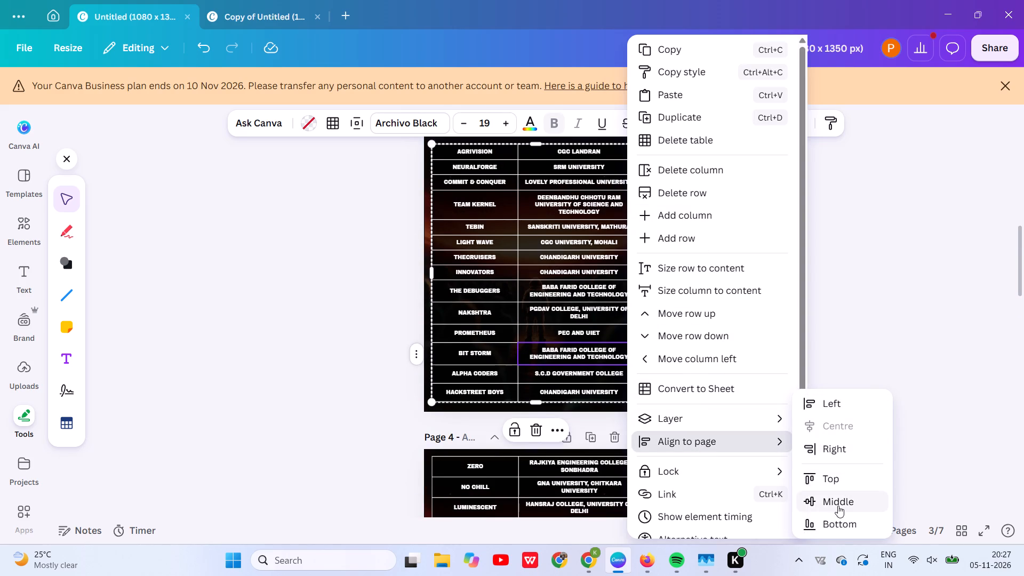
pyautogui.click(838, 506)
pyautogui.click(790, 444)
pyautogui.scroll(-5, 790, 444)
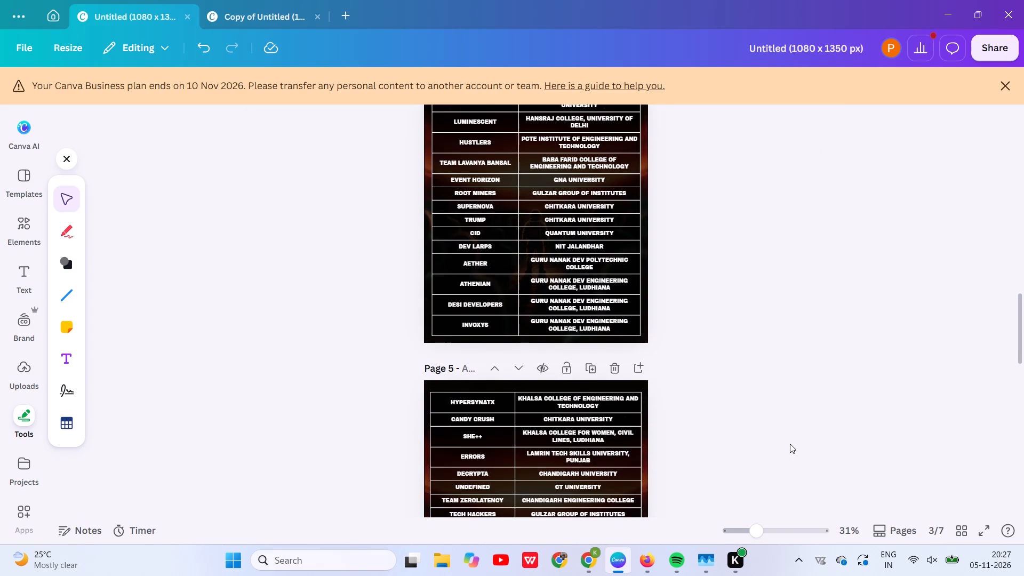
# Align the page 5 table to the middle of the page.
pyautogui.rightClick(579, 419)
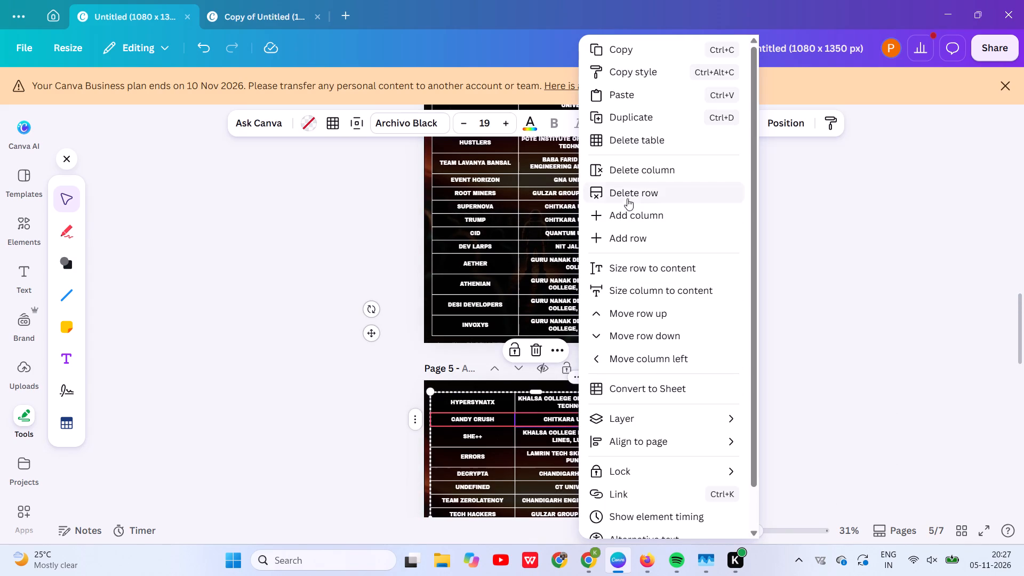
pyautogui.click(667, 439)
pyautogui.click(795, 500)
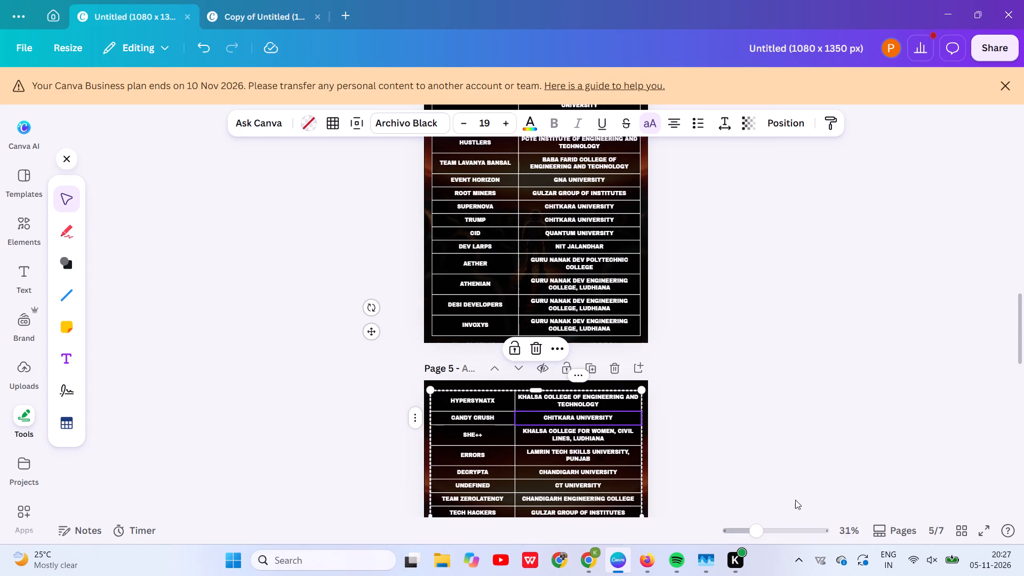
pyautogui.click(727, 413)
# Align the page 6 table to the middle of the page.
pyautogui.scroll(-4, 727, 413)
pyautogui.rightClick(606, 421)
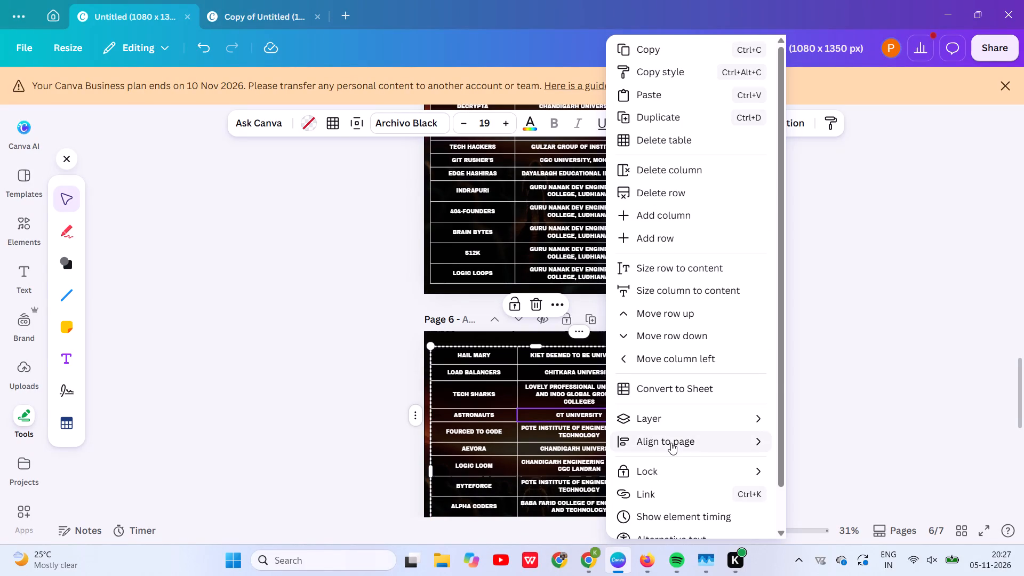
pyautogui.click(671, 443)
pyautogui.click(826, 503)
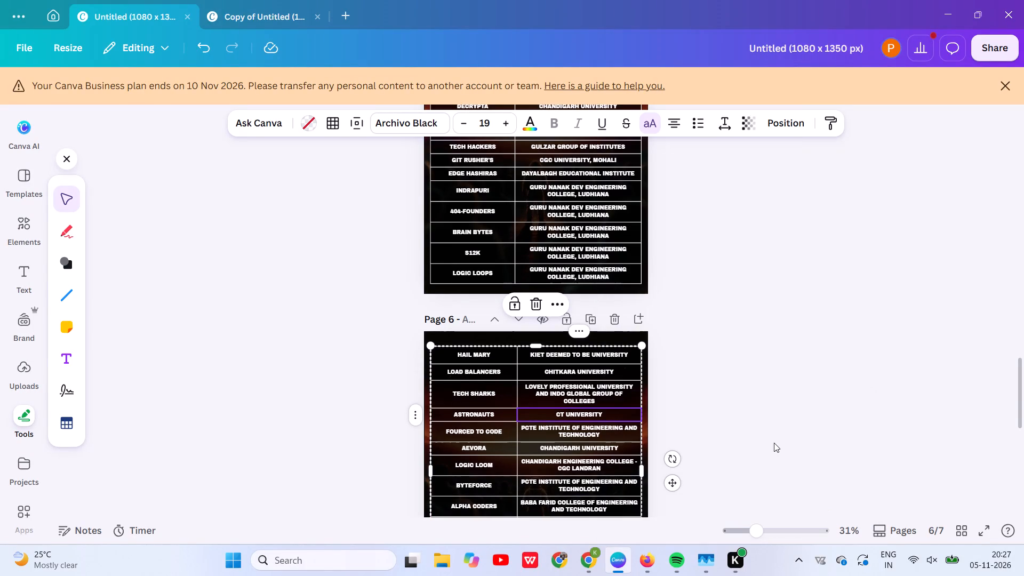
pyautogui.click(774, 443)
# Review the table layout on the pages from page 7 back up to pages 2 and 3.
pyautogui.scroll(-5, 774, 443)
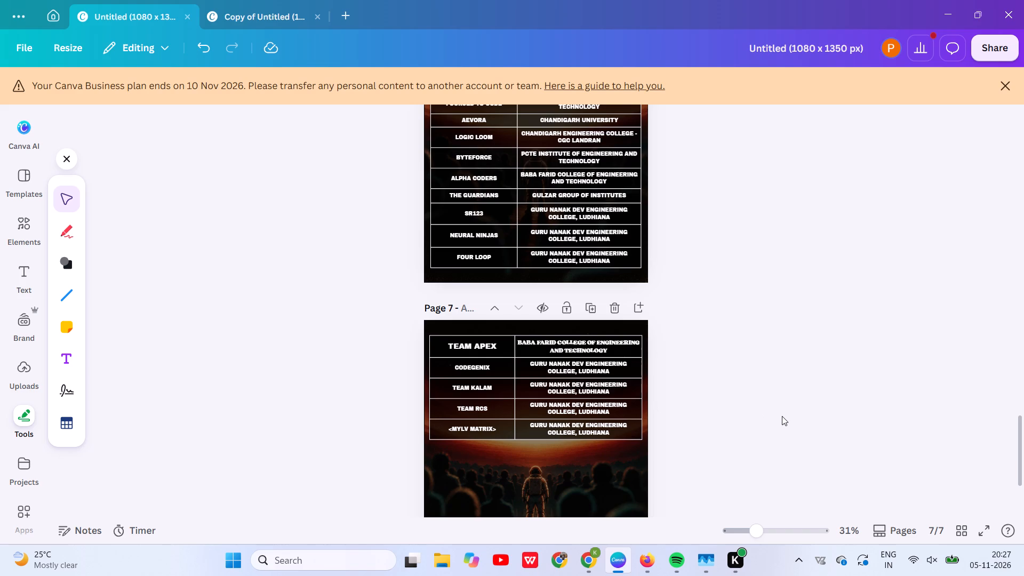
pyautogui.click(881, 385)
pyautogui.doubleClick(853, 378)
pyautogui.scroll(9, 815, 223)
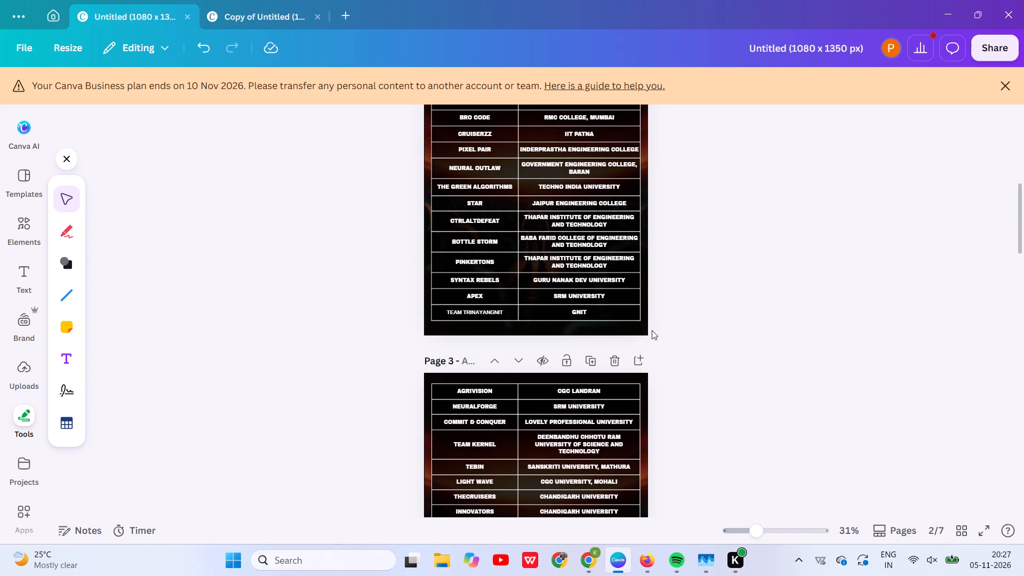
pyautogui.click(652, 330)
pyautogui.click(638, 332)
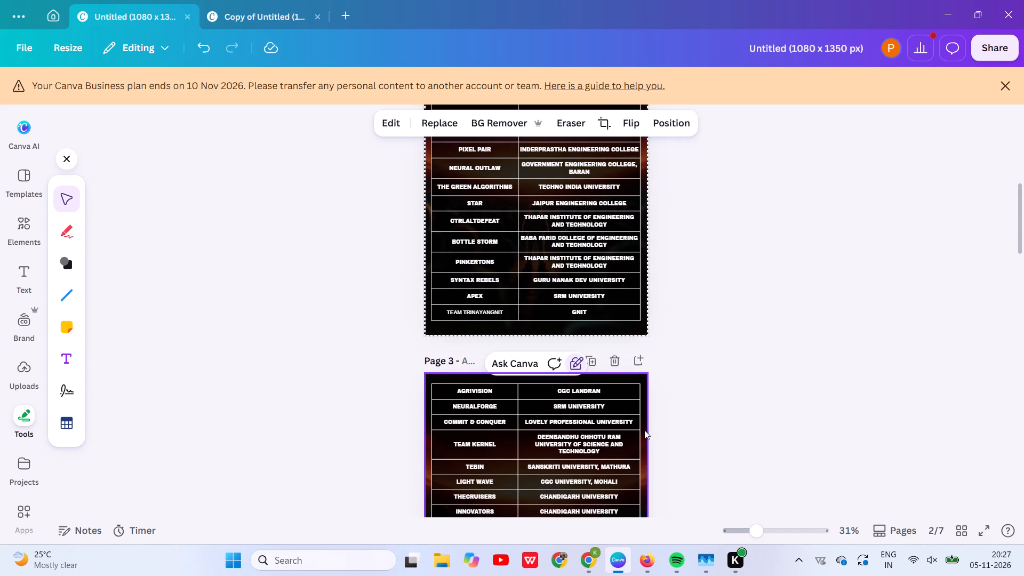
pyautogui.click(644, 430)
pyautogui.click(738, 405)
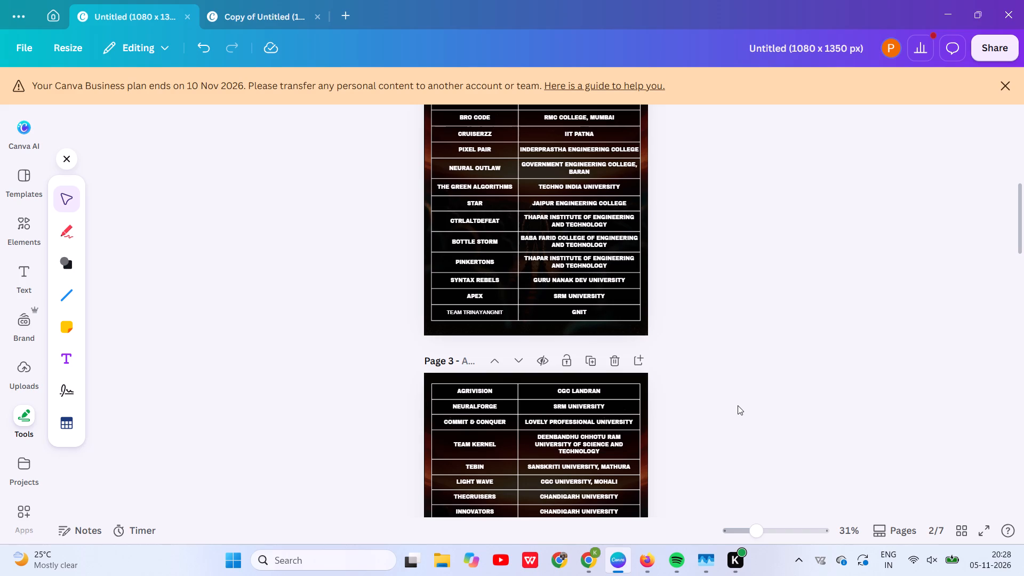
# Export all pages of the design for download with the file type set to PDF.
pyautogui.click(1010, 51)
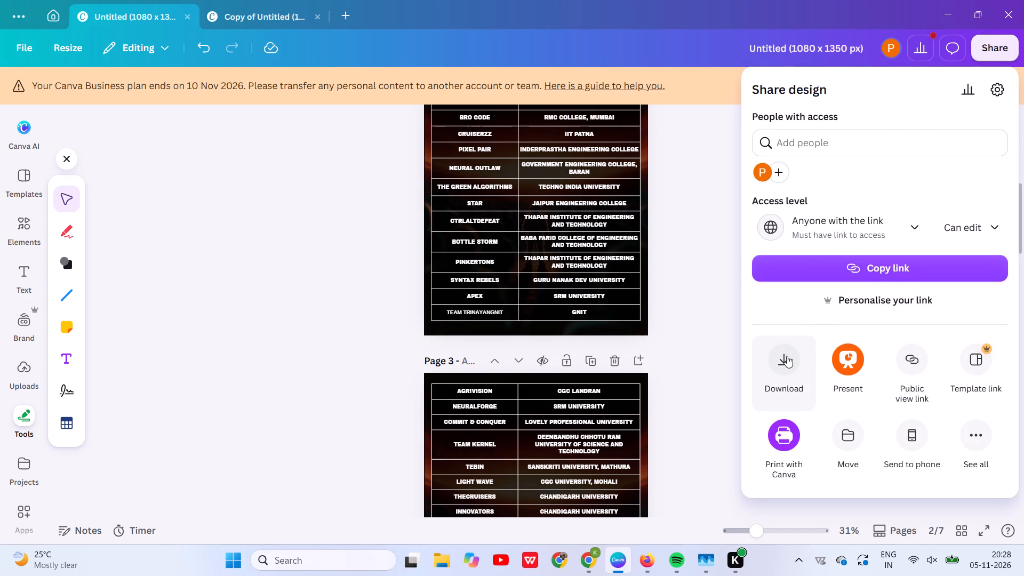
pyautogui.click(781, 399)
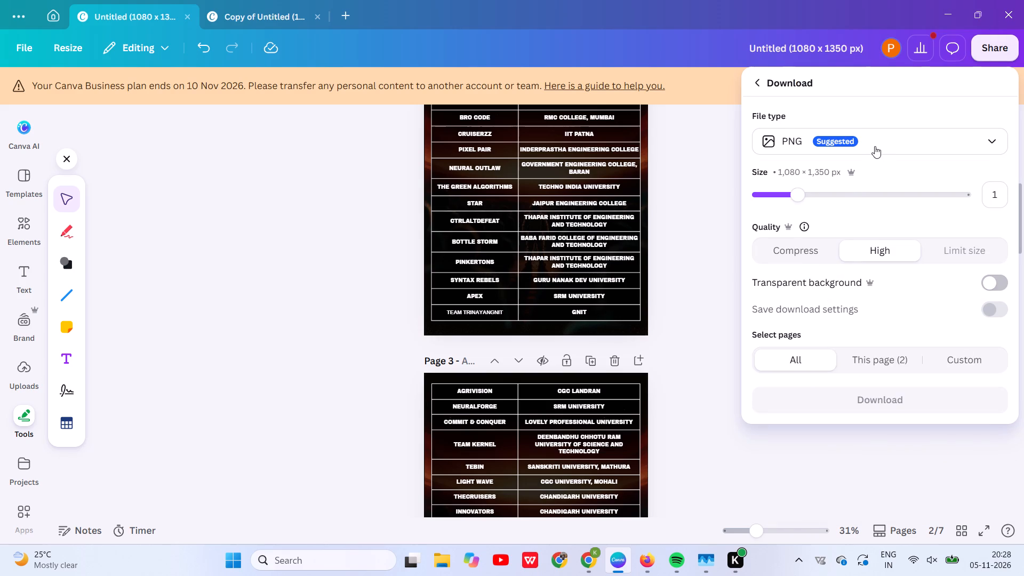
pyautogui.click(875, 145)
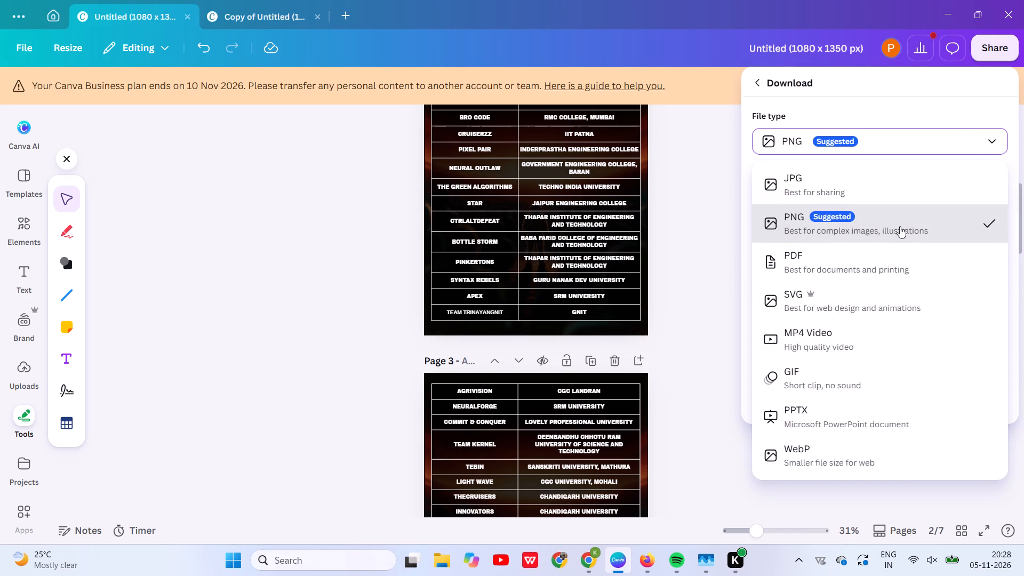
pyautogui.click(879, 256)
pyautogui.click(885, 381)
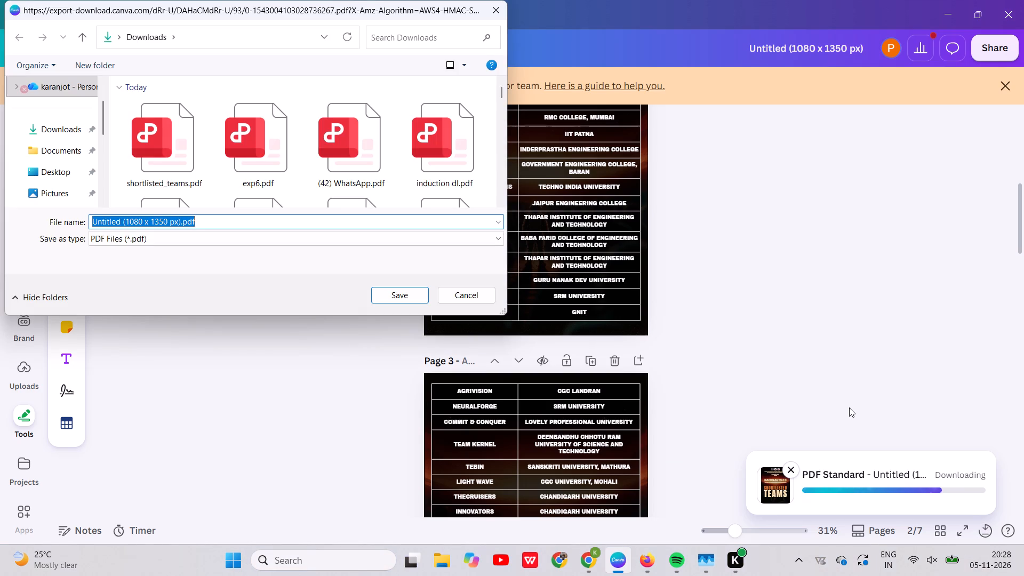
# Choose the Downloads folder as the save location for the exported PDF.
pyautogui.click(83, 133)
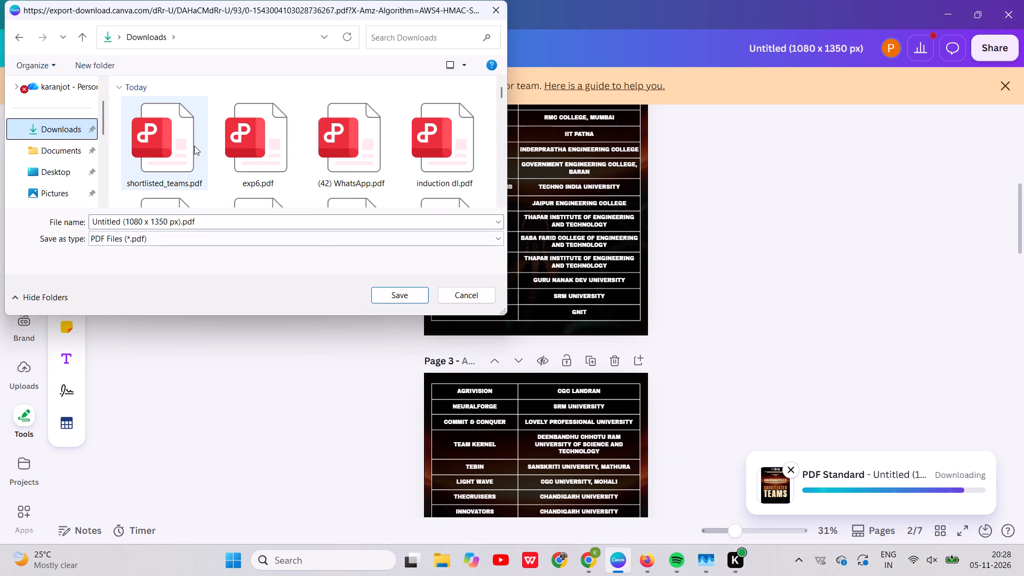
# Save the exported PDF in the Downloads folder under the existing file name shortlisted_teams.pdf.
pyautogui.click(190, 146)
pyautogui.click(399, 292)
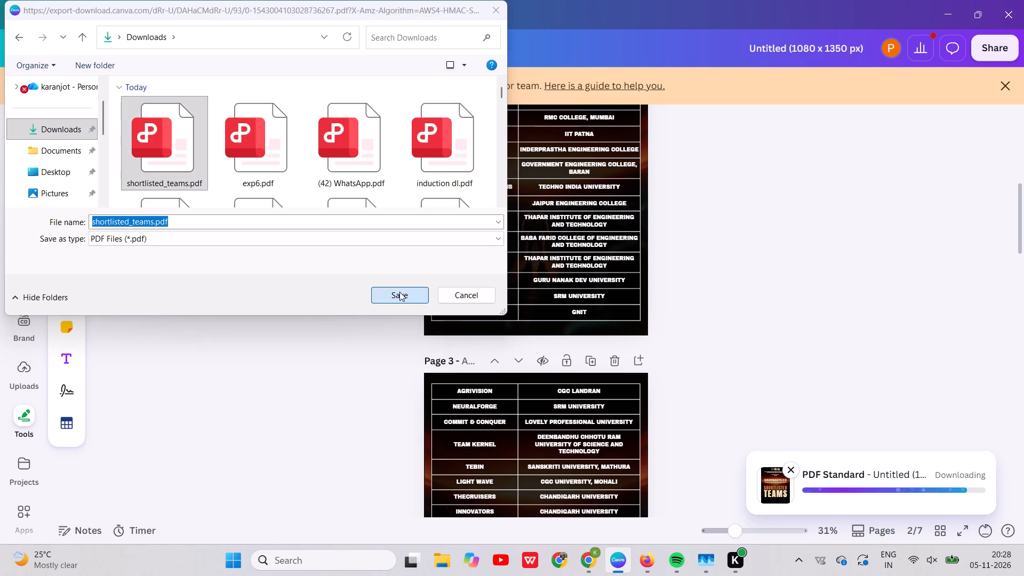
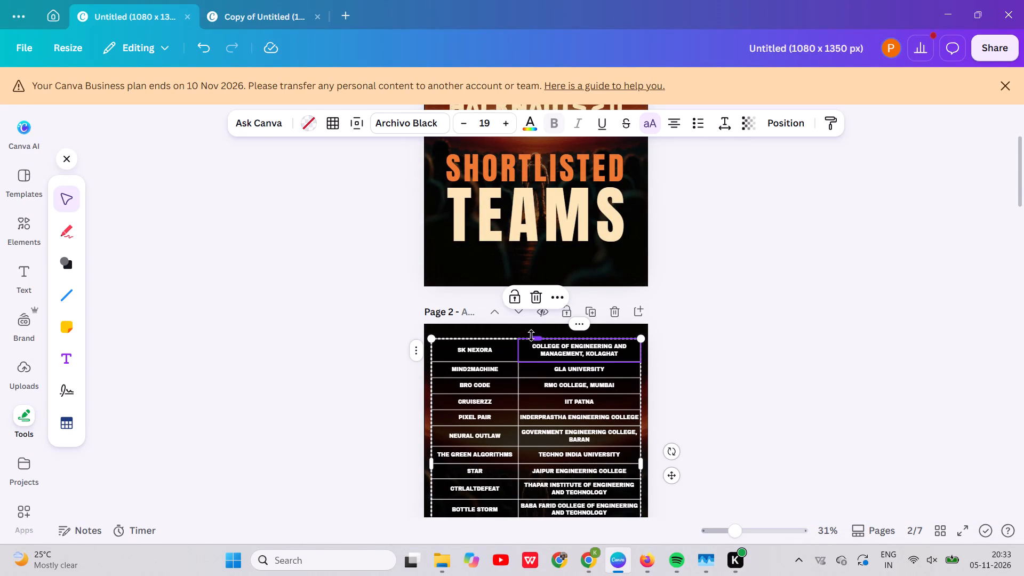
# Stretch the page 2 table vertically at its top and bottom edges so it fills the page with small margins.
pyautogui.moveTo(531, 335); pyautogui.dragTo(531, 334)
pyautogui.scroll(-1, 714, 335)
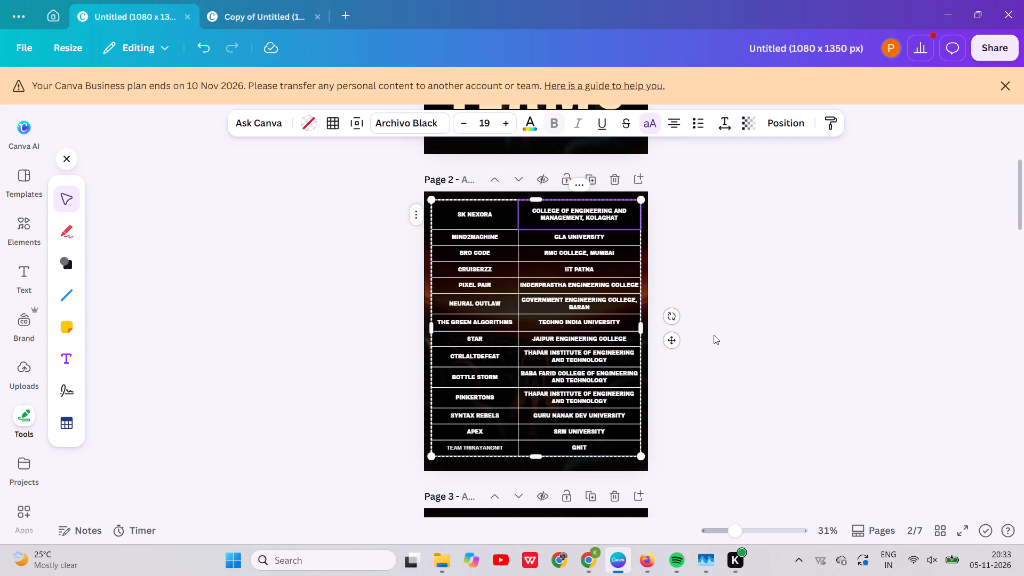
pyautogui.scroll(-1, 714, 335)
pyautogui.moveTo(537, 444); pyautogui.dragTo(537, 451)
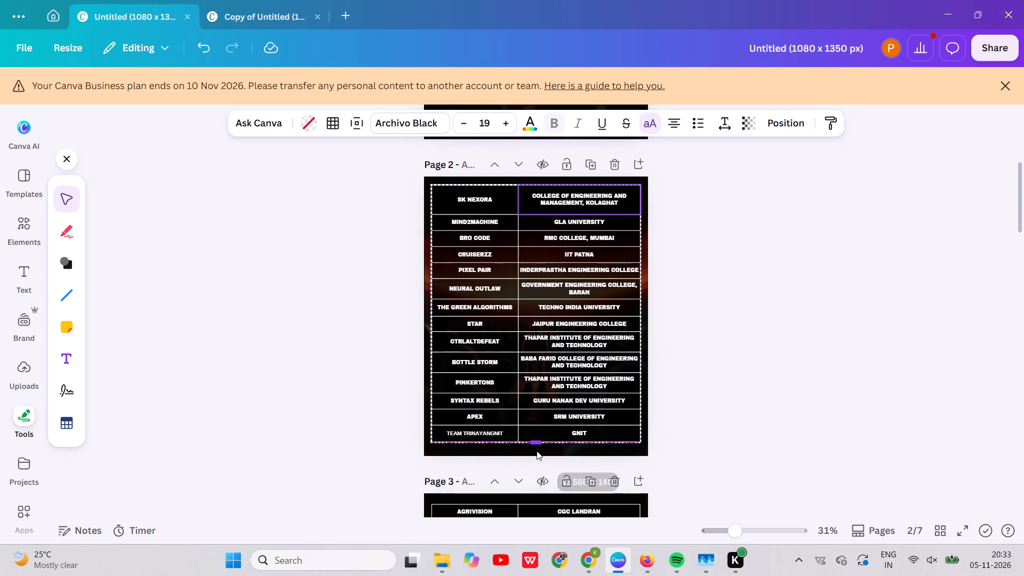
pyautogui.moveTo(537, 451); pyautogui.dragTo(537, 453)
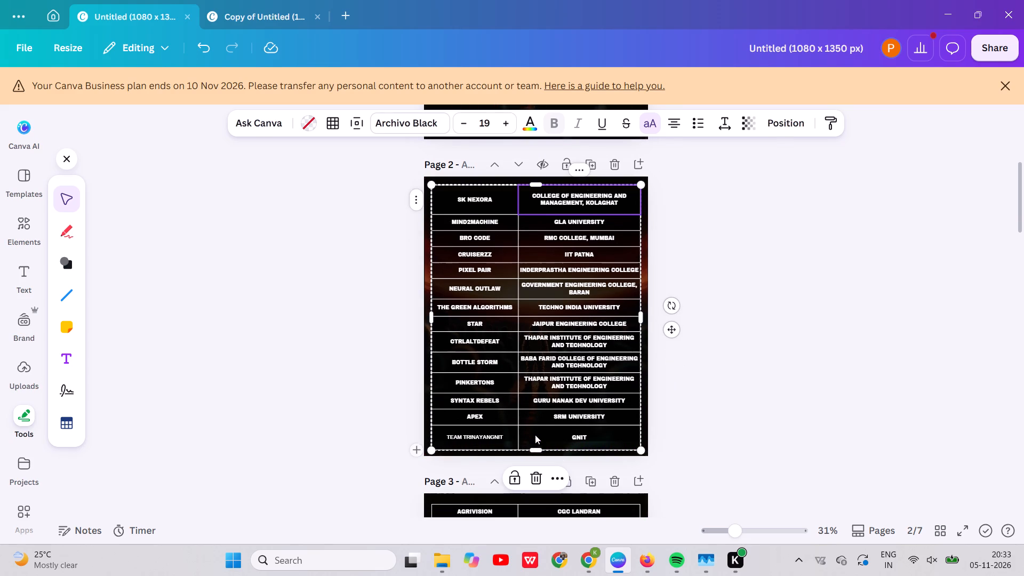
# Even out the lower row heights of the page 2 table by lowering the row borders from TEAM TRINAYANGNIT up to STAR.
pyautogui.click(532, 423)
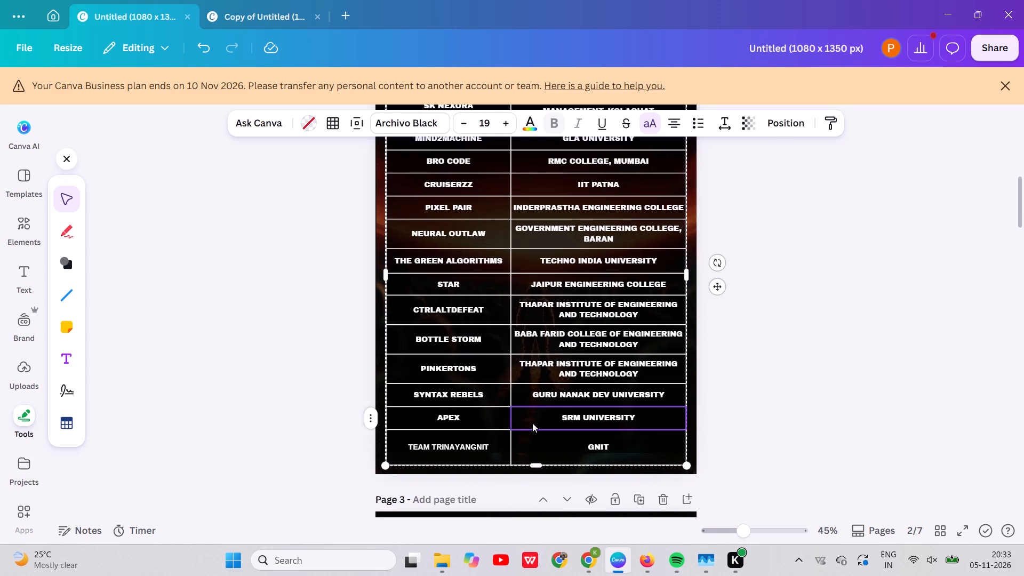
pyautogui.click(897, 391)
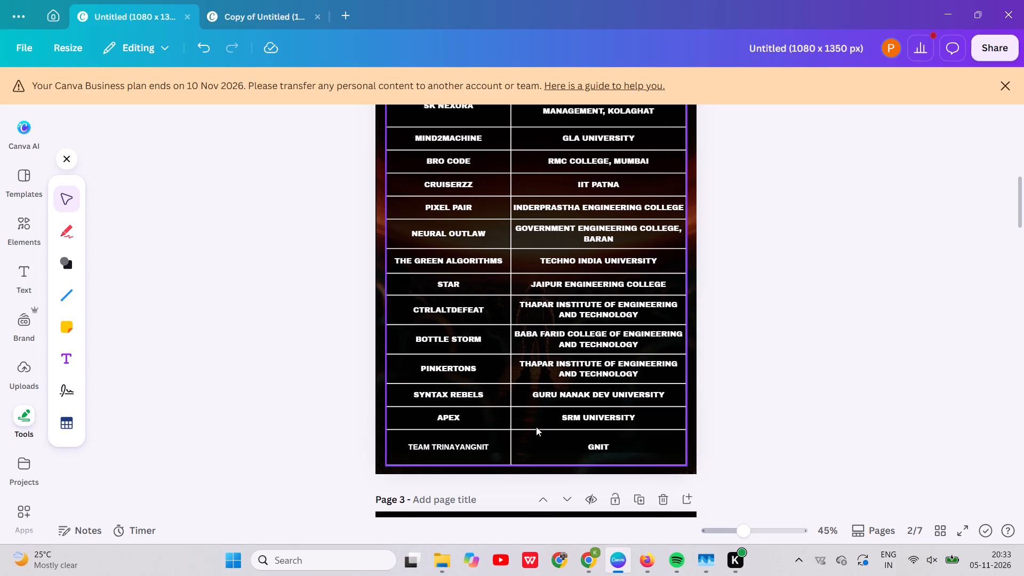
pyautogui.click(536, 427)
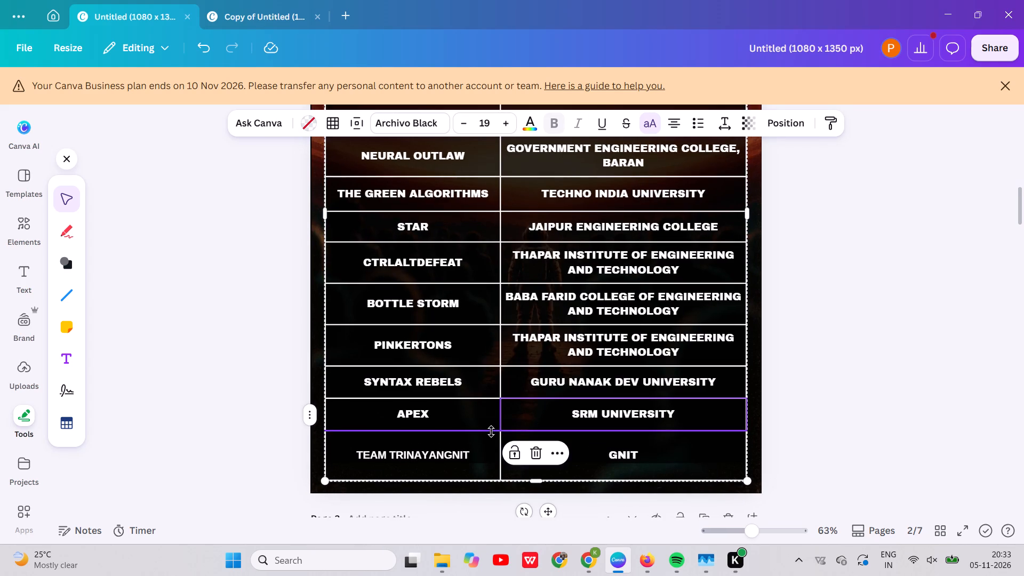
pyautogui.click(491, 431)
pyautogui.moveTo(491, 431); pyautogui.dragTo(492, 445)
pyautogui.moveTo(484, 398); pyautogui.dragTo(485, 415)
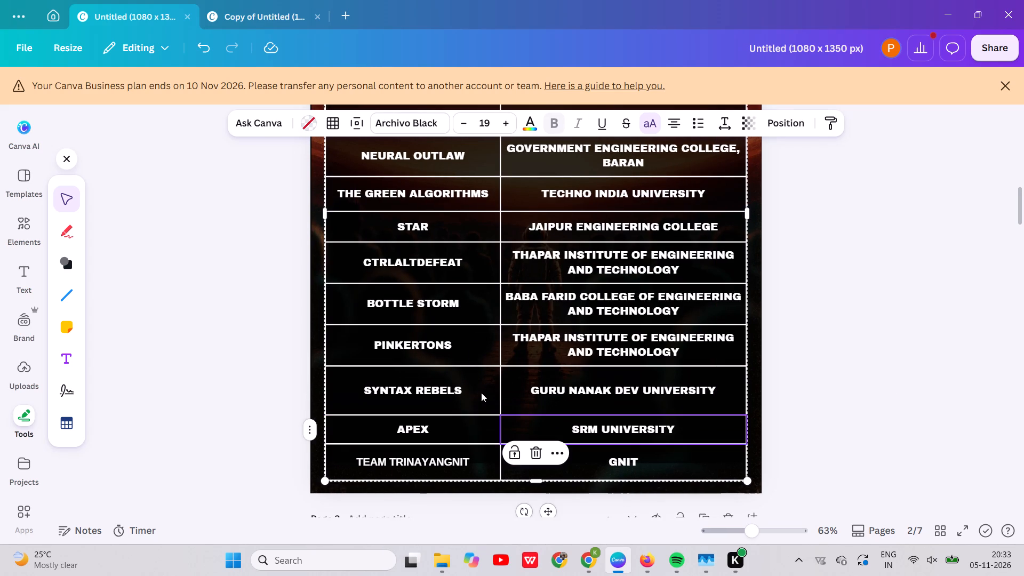
pyautogui.moveTo(477, 370); pyautogui.dragTo(477, 380)
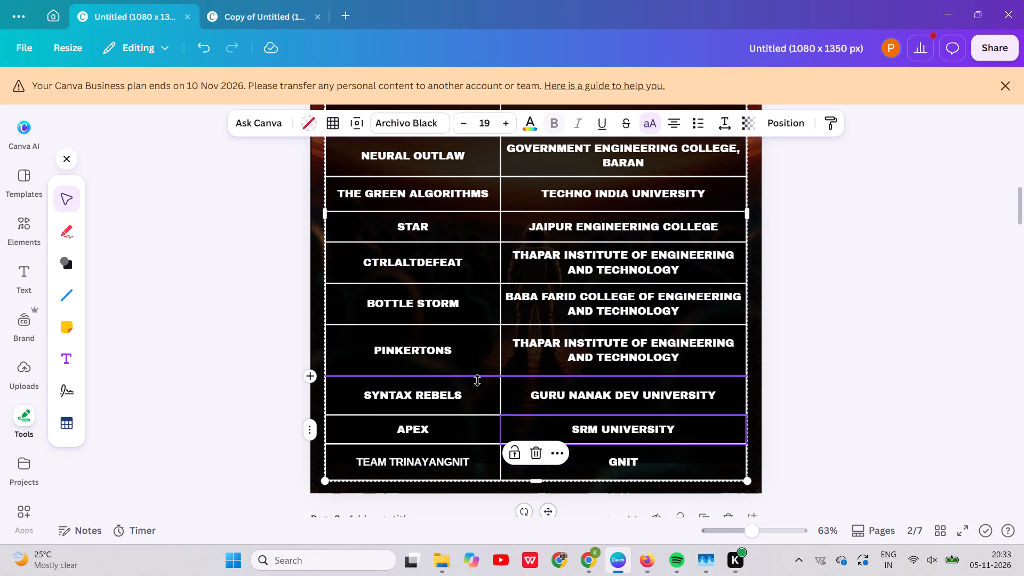
pyautogui.moveTo(478, 329); pyautogui.dragTo(479, 332)
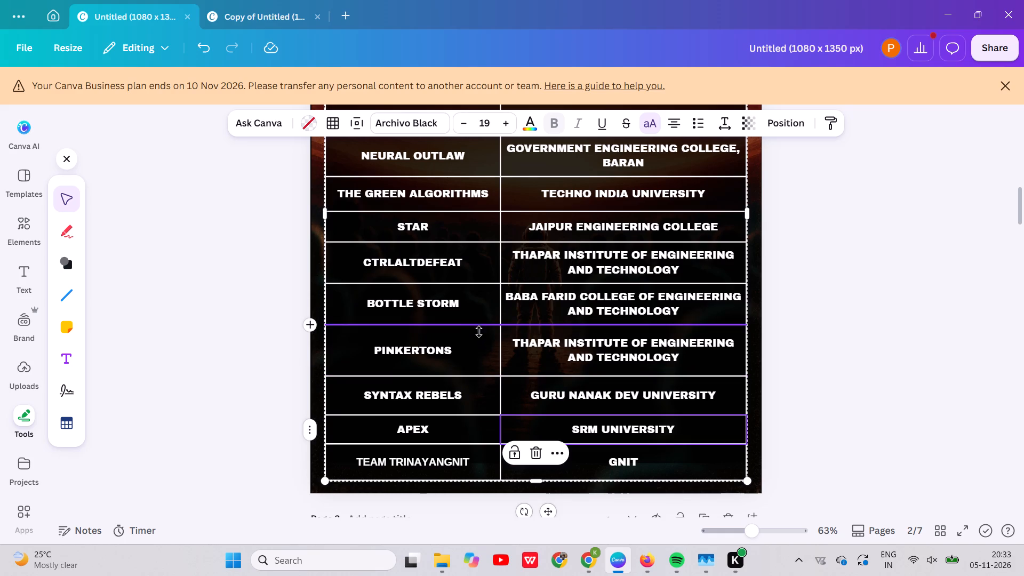
pyautogui.moveTo(479, 332); pyautogui.dragTo(481, 339)
pyautogui.moveTo(474, 282); pyautogui.dragTo(477, 293)
pyautogui.moveTo(476, 244); pyautogui.dragTo(479, 258)
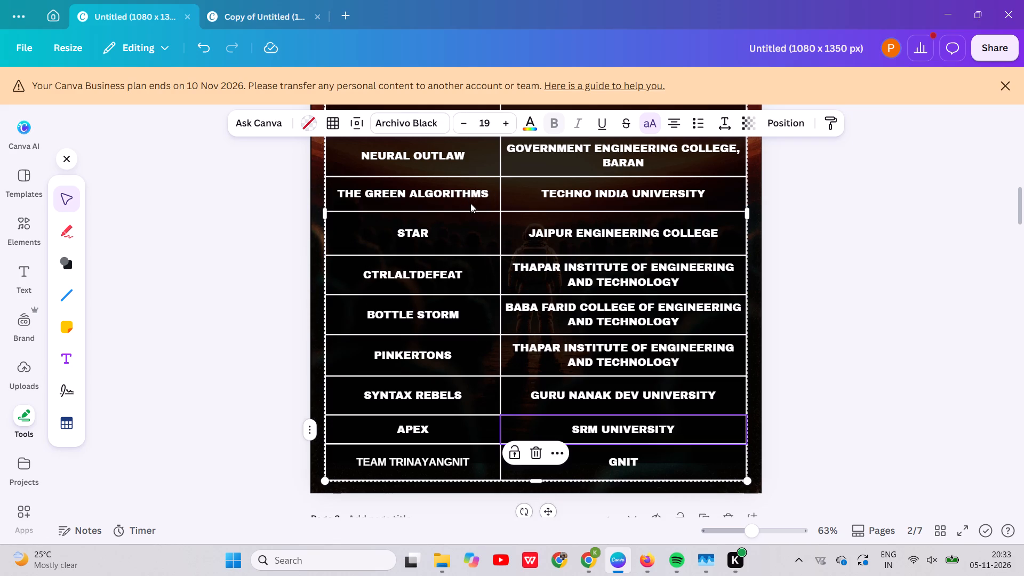
pyautogui.moveTo(471, 212); pyautogui.dragTo(473, 221)
# Lower the row borders above THE GREEN ALGORITHMS, NEURAL OUTLAW, PIXEL PAIR and CRUISERZZ to even out the middle rows of the page 2 table.
pyautogui.scroll(1, 473, 224)
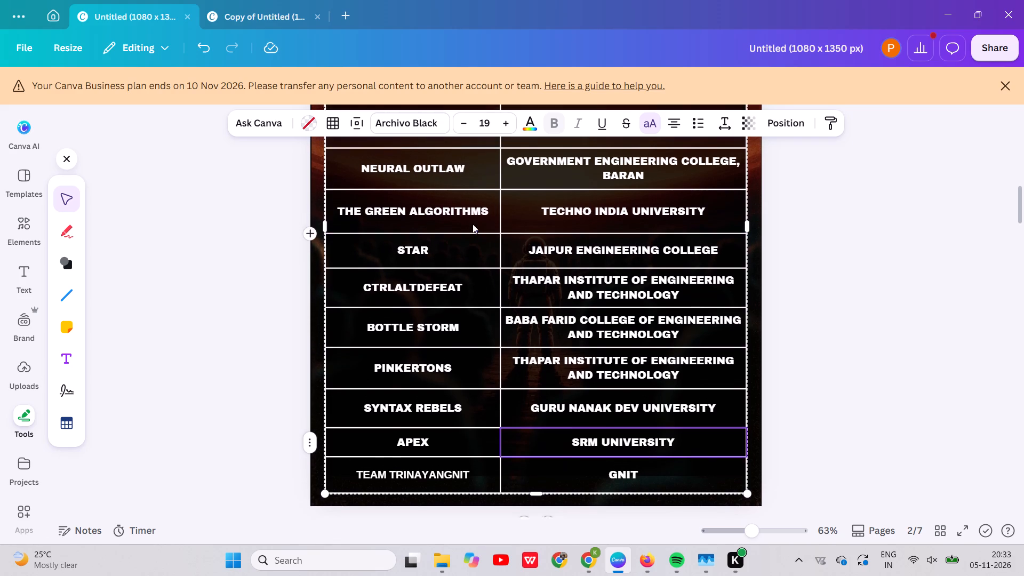
pyautogui.scroll(1, 473, 224)
pyautogui.moveTo(477, 224); pyautogui.dragTo(478, 233)
pyautogui.scroll(1, 478, 233)
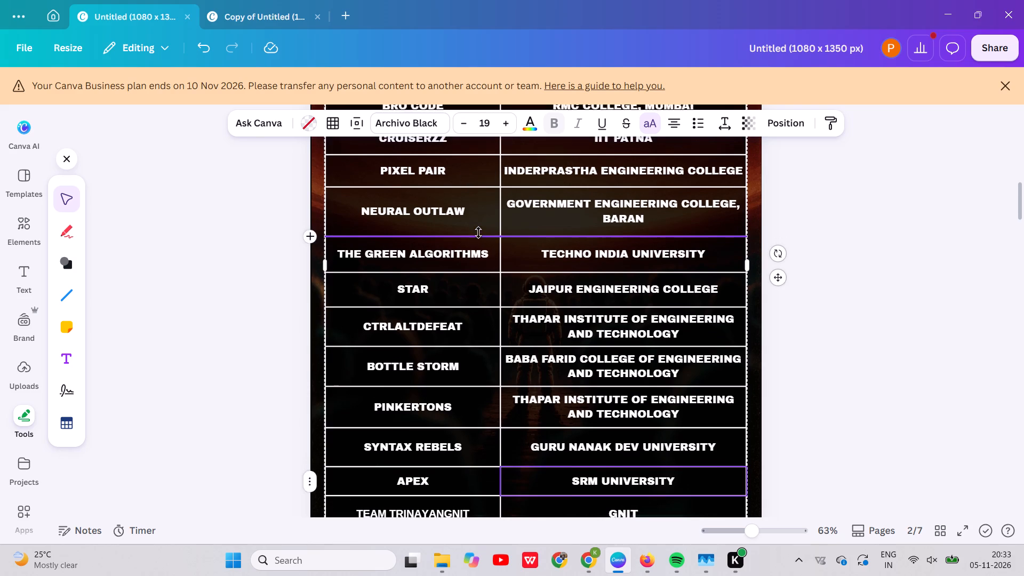
pyautogui.scroll(1, 478, 233)
pyautogui.moveTo(486, 207); pyautogui.dragTo(488, 221)
pyautogui.scroll(1, 488, 221)
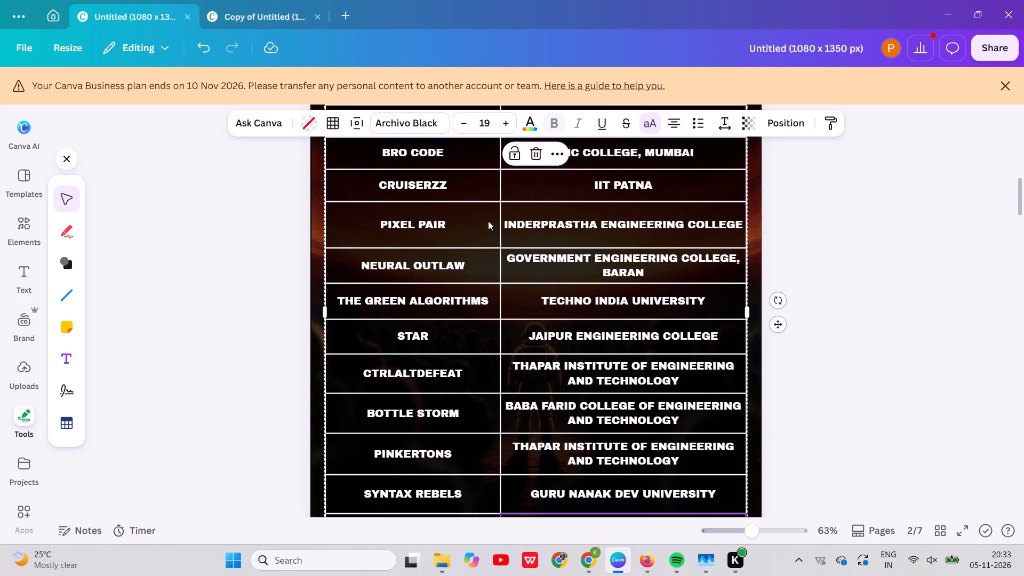
pyautogui.scroll(1, 488, 221)
pyautogui.moveTo(485, 270); pyautogui.dragTo(485, 274)
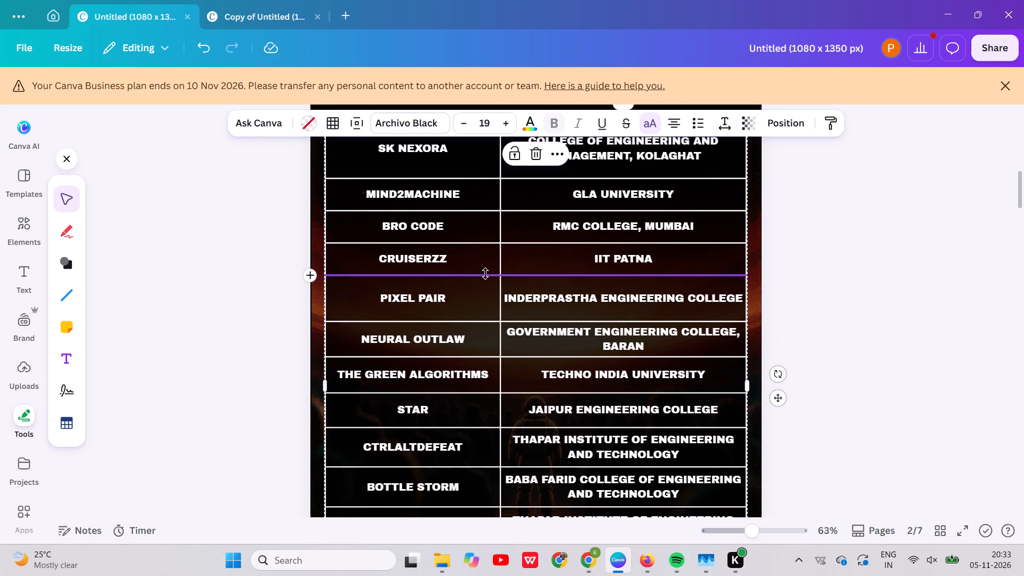
pyautogui.moveTo(485, 274); pyautogui.dragTo(486, 277)
pyautogui.moveTo(490, 244); pyautogui.dragTo(491, 249)
# Raise the borders below the SK NEXORA, MIND2MACHINE and BRO CODE rows to even out the top rows of the page 2 table.
pyautogui.scroll(1, 491, 249)
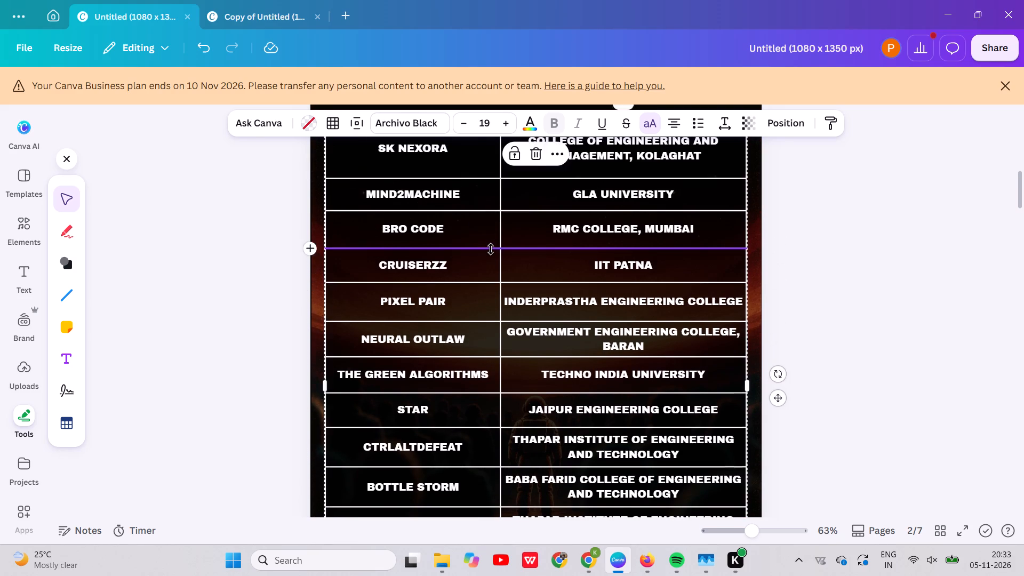
pyautogui.scroll(1, 491, 249)
pyautogui.moveTo(481, 247); pyautogui.dragTo(481, 233)
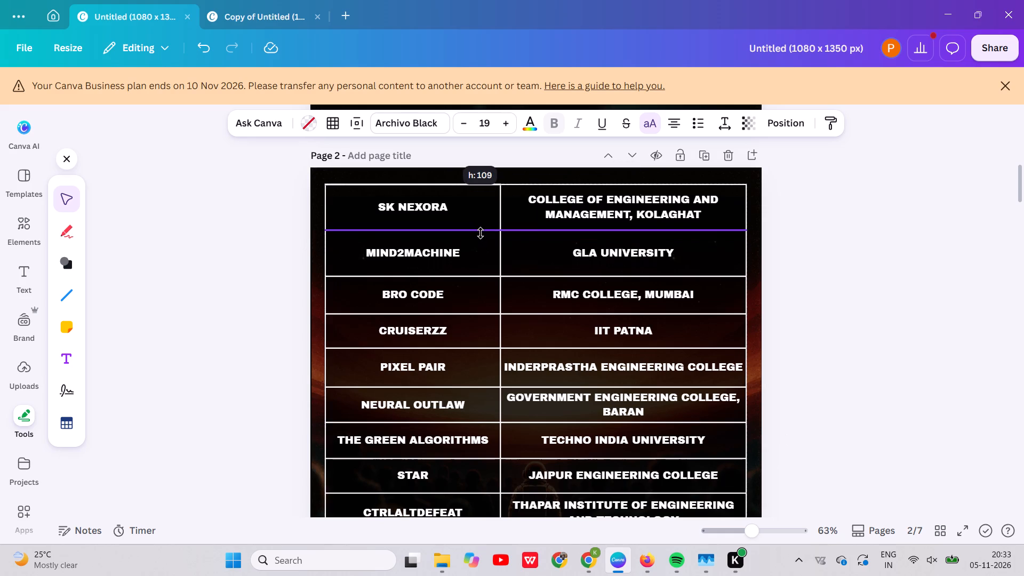
pyautogui.moveTo(481, 233); pyautogui.dragTo(481, 230)
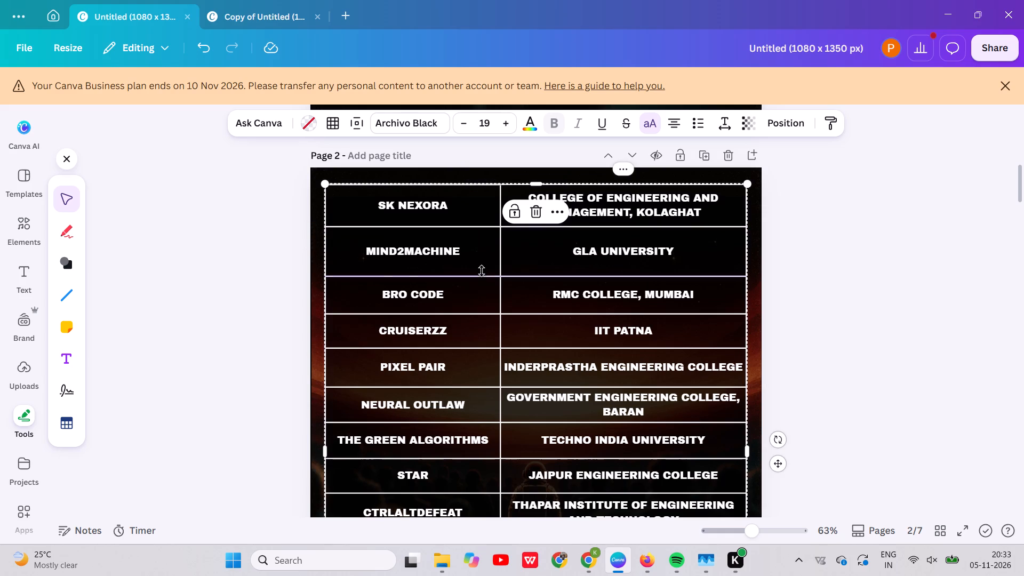
pyautogui.moveTo(482, 271); pyautogui.dragTo(482, 262)
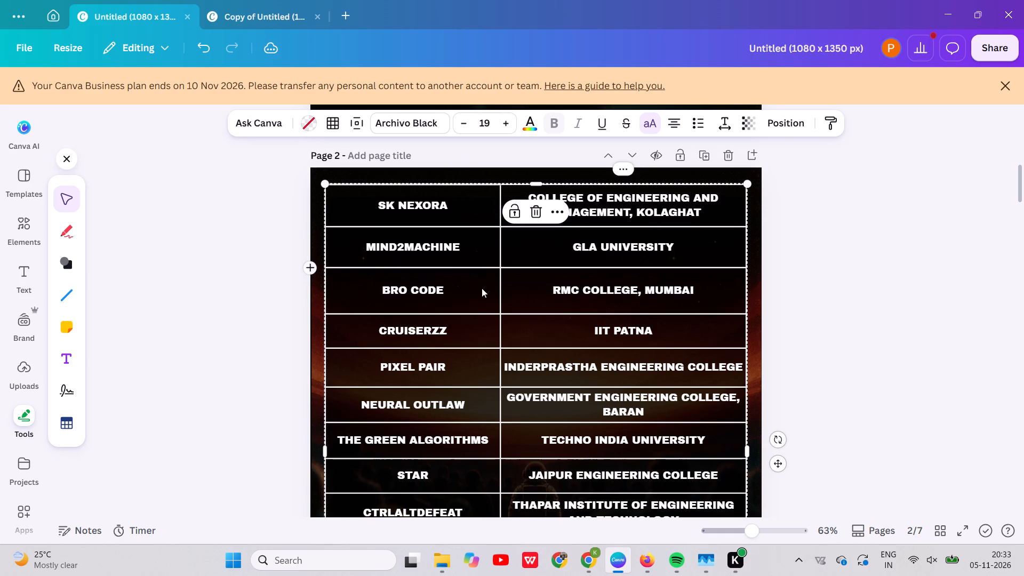
pyautogui.click(481, 303)
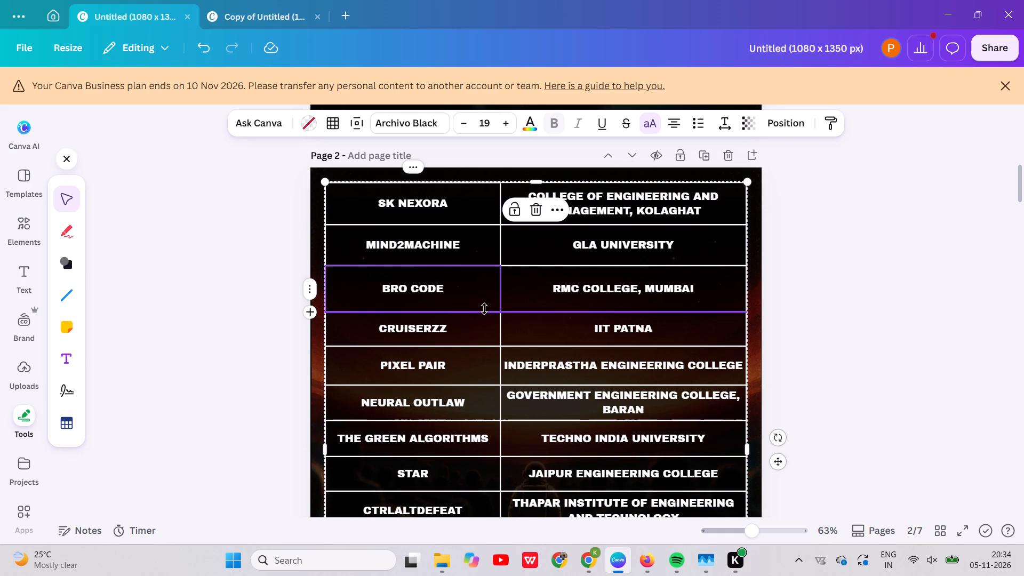
pyautogui.moveTo(484, 309); pyautogui.dragTo(484, 303)
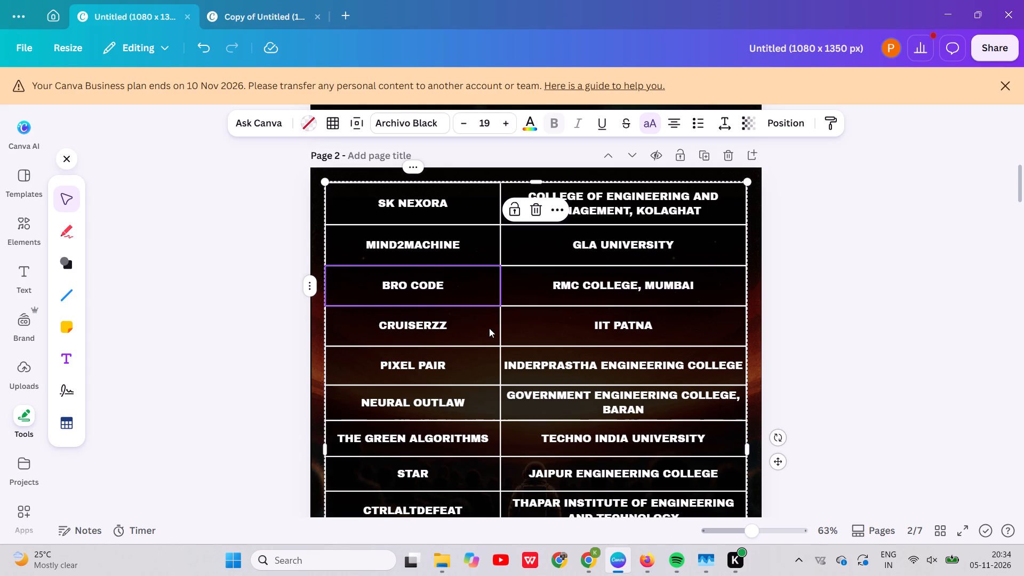
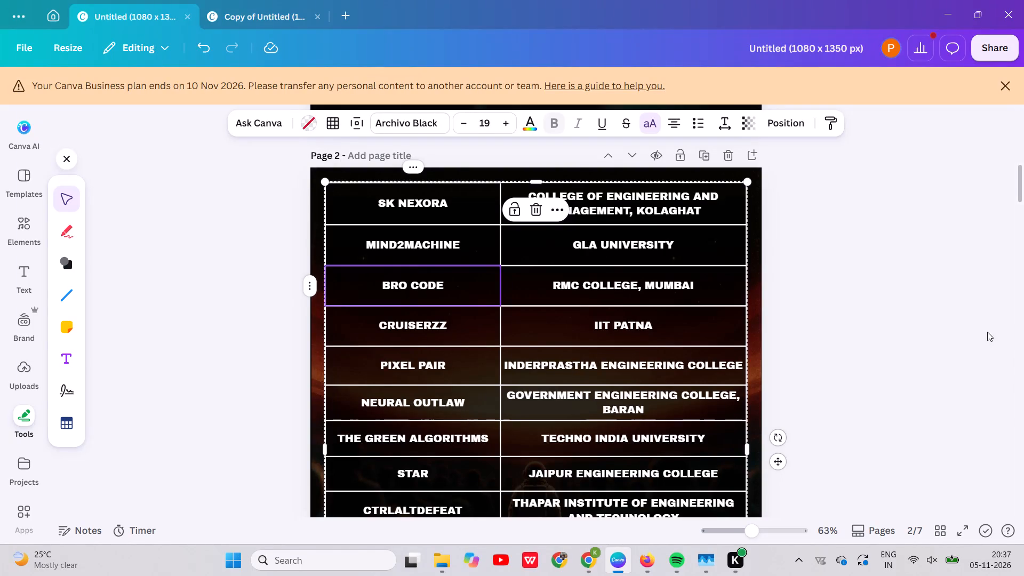
# Stretch the page 3 table's top edge upward so the AGRIVISION row is about 81 px tall.
pyautogui.click(929, 330)
pyautogui.scroll(-2, 929, 330)
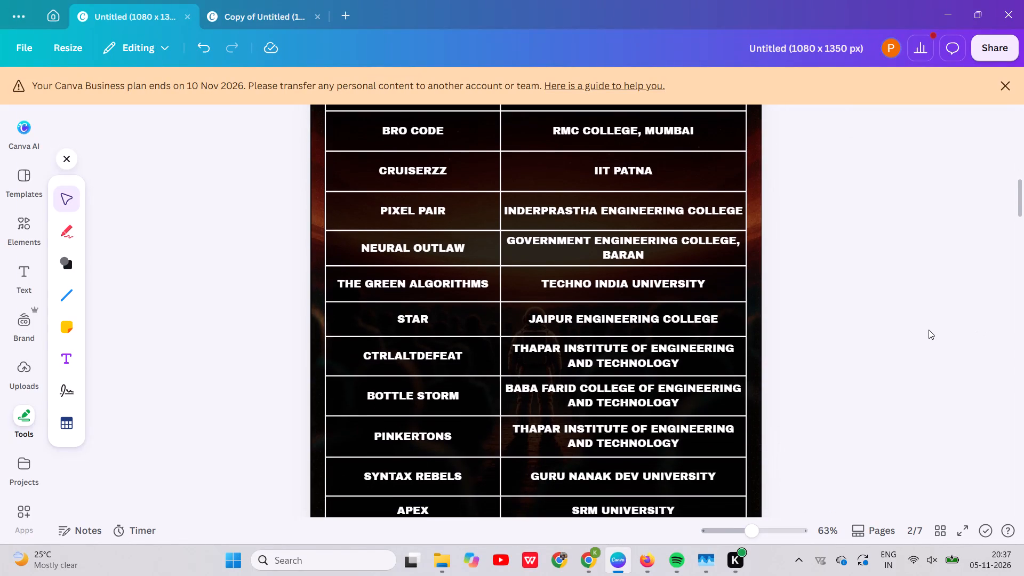
pyautogui.scroll(2, 929, 330)
pyautogui.scroll(-3, 929, 330)
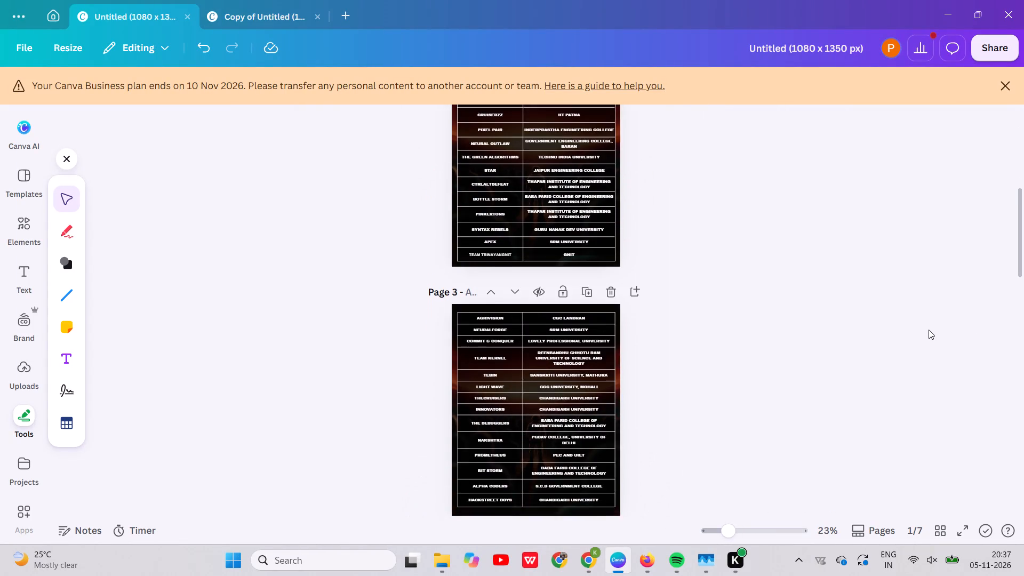
pyautogui.scroll(-3, 929, 330)
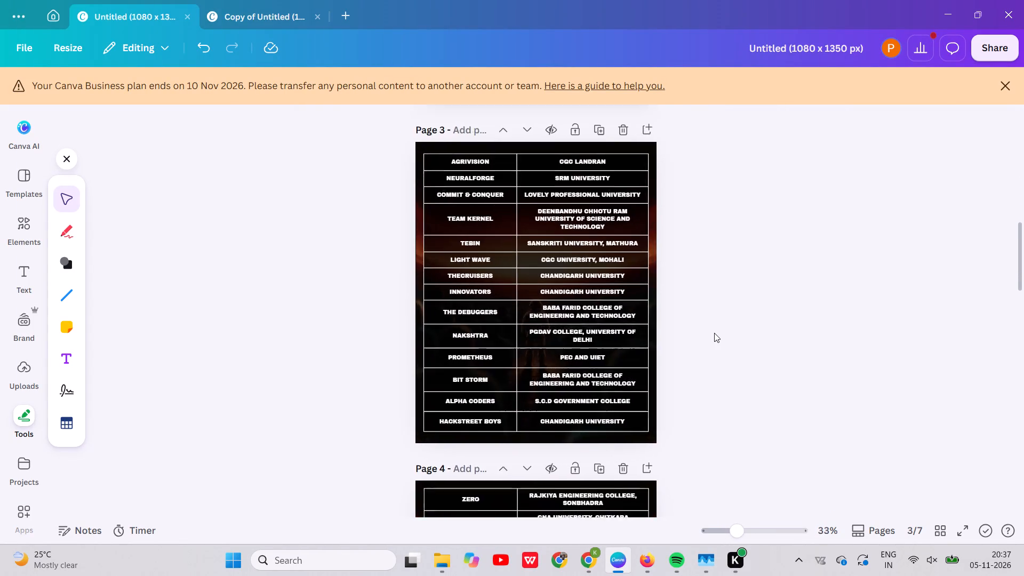
pyautogui.scroll(2, 714, 333)
pyautogui.click(519, 263)
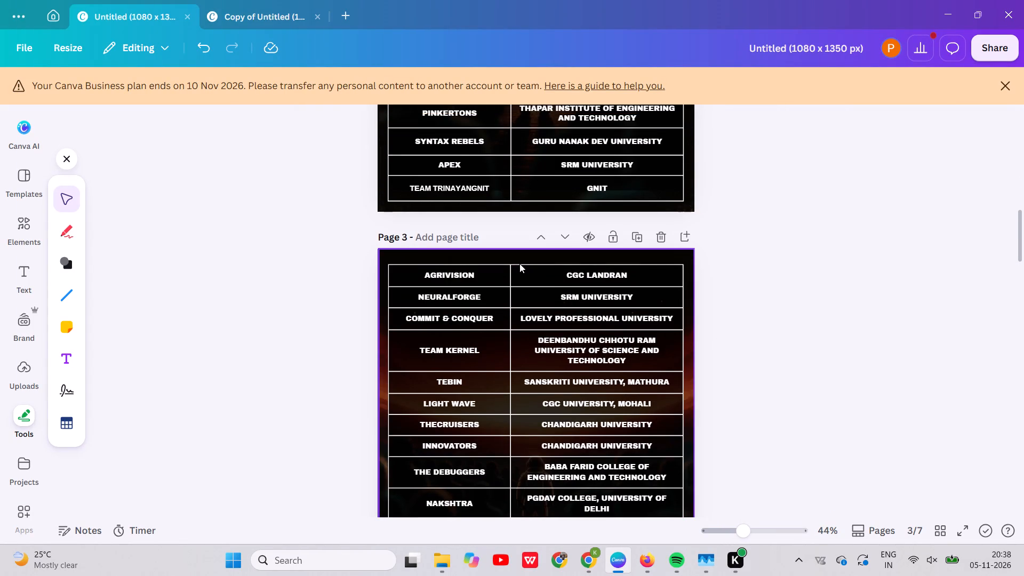
pyautogui.click(522, 267)
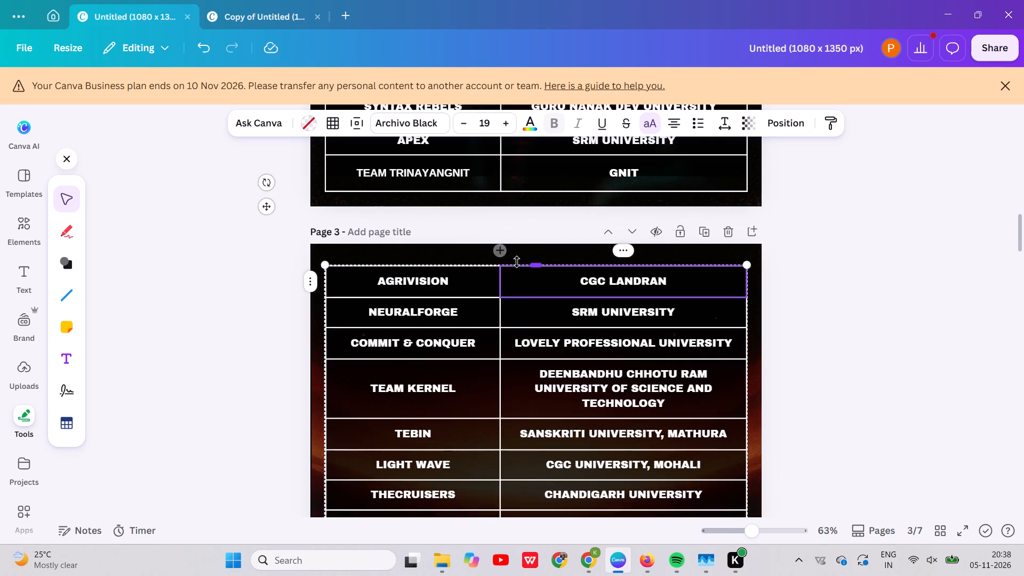
pyautogui.moveTo(538, 270); pyautogui.dragTo(539, 259)
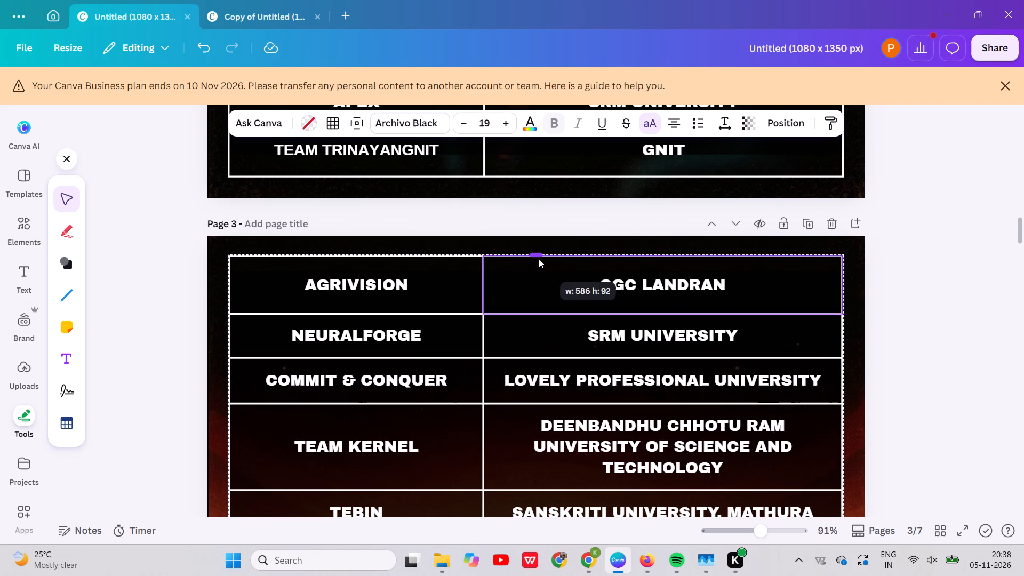
pyautogui.moveTo(539, 259); pyautogui.dragTo(539, 264)
# Extend the page 3 table's bottom edge slightly downward to make the HACKSTREET BOYS row taller.
pyautogui.scroll(-4, 539, 264)
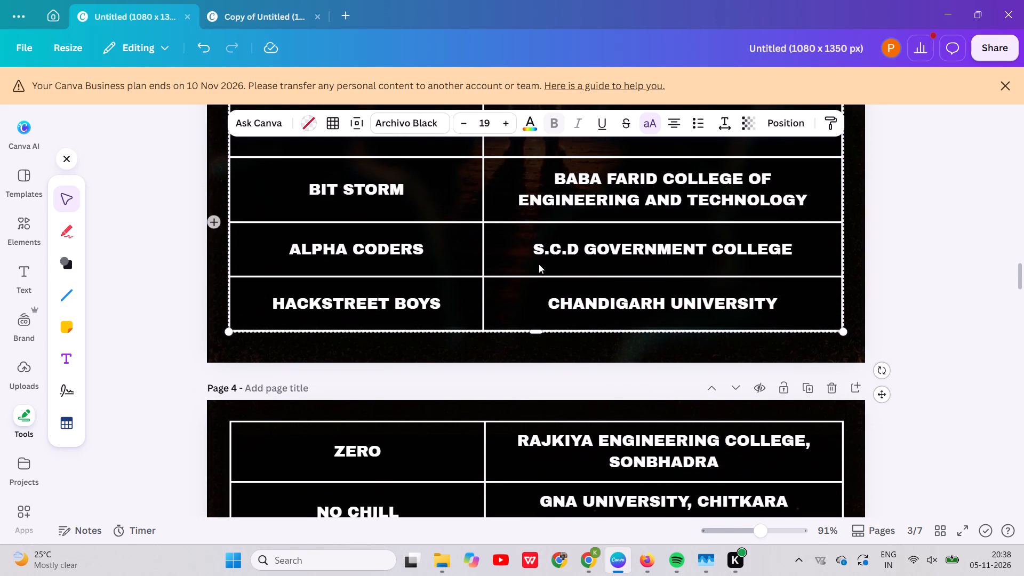
pyautogui.scroll(-1, 539, 264)
pyautogui.moveTo(534, 329); pyautogui.dragTo(535, 338)
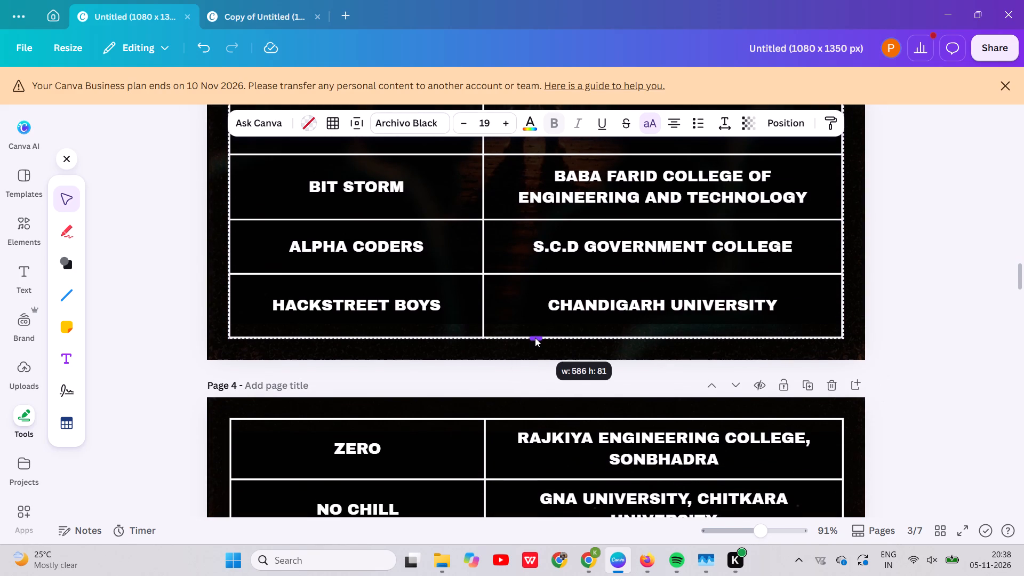
pyautogui.moveTo(535, 338); pyautogui.dragTo(535, 336)
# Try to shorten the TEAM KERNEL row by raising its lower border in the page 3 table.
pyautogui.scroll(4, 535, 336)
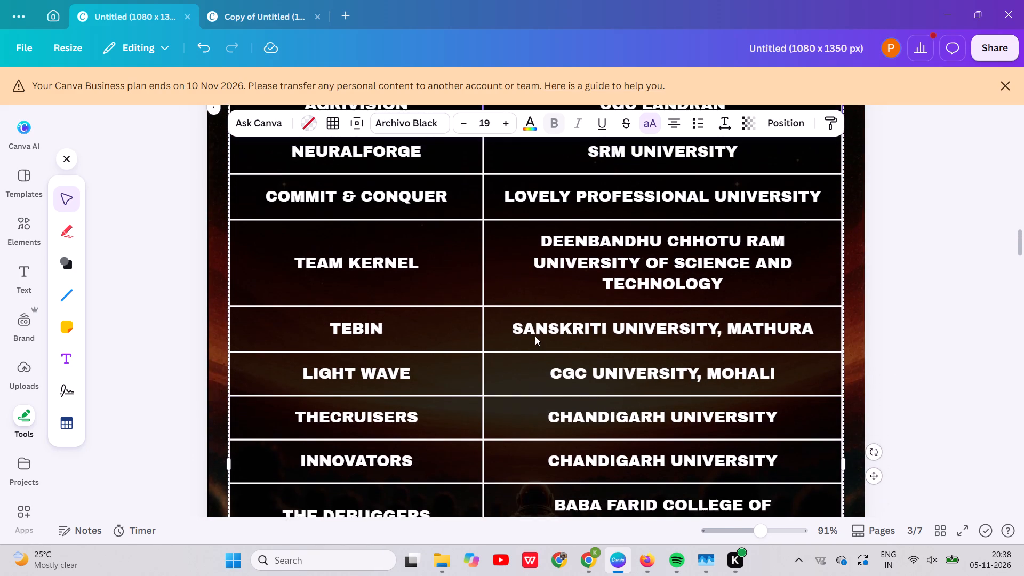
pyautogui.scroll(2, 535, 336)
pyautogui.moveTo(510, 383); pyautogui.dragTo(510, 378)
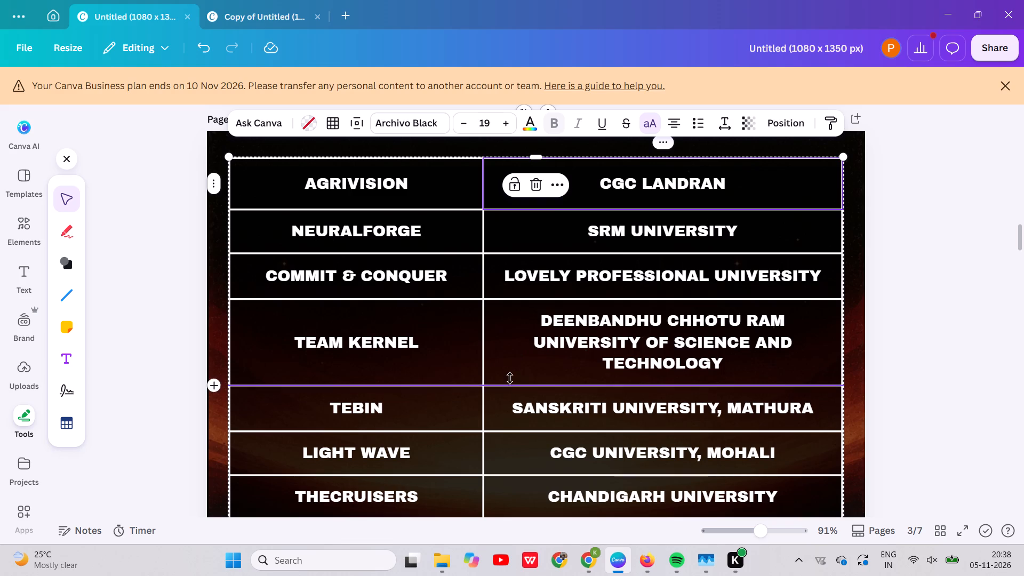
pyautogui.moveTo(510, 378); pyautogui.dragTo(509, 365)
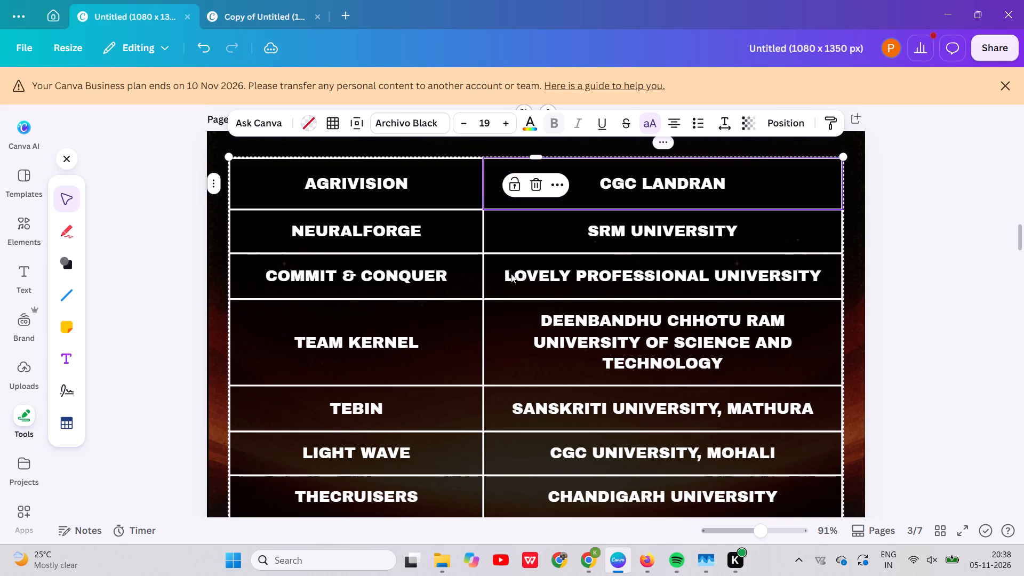
# Raise the page 3 table's top edge and the border below AGRIVISION slightly, keeping that row about 81 px tall.
pyautogui.scroll(1, 511, 274)
pyautogui.click(508, 274)
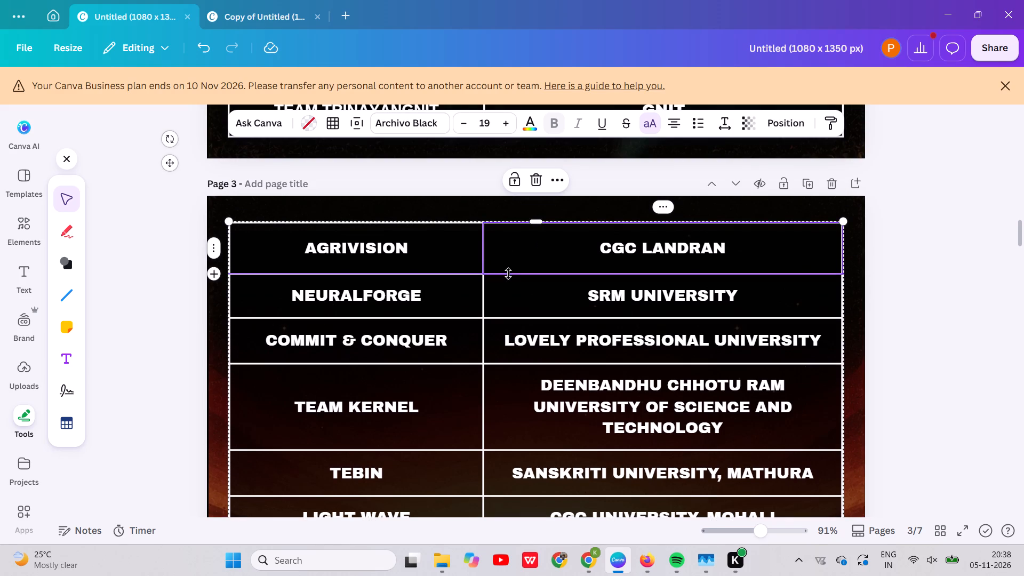
pyautogui.click(531, 220)
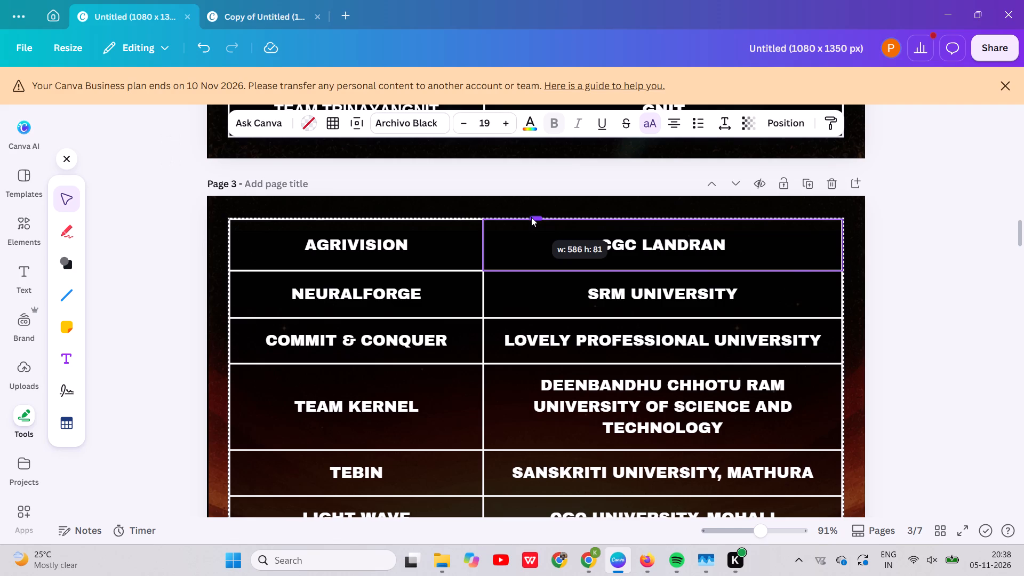
pyautogui.scroll(-1, 534, 373)
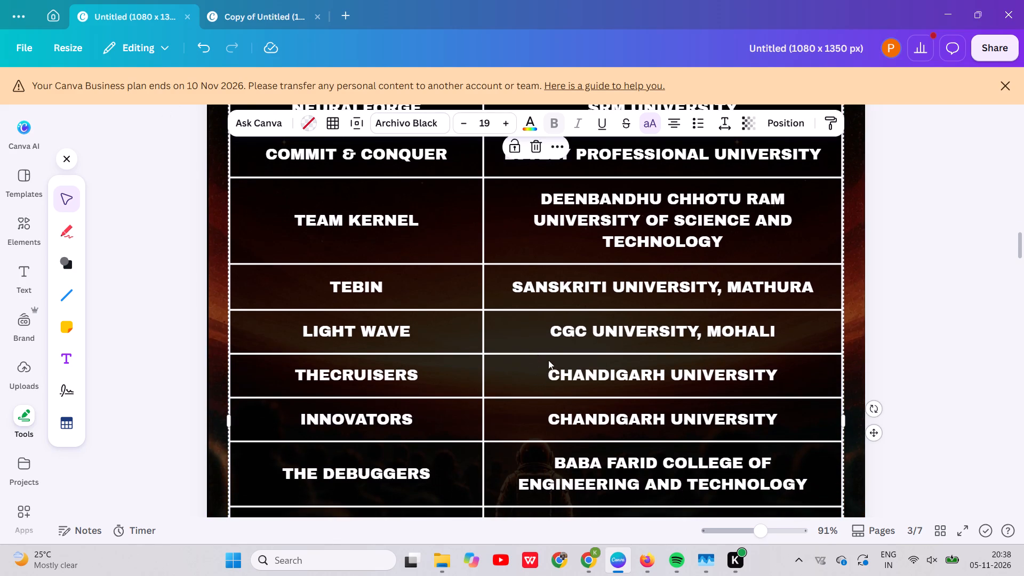
pyautogui.click(924, 318)
# Extend the page 6 table's bottom edge downward so the FOUR LOOP row is about 119 px tall.
pyautogui.scroll(-1, 924, 318)
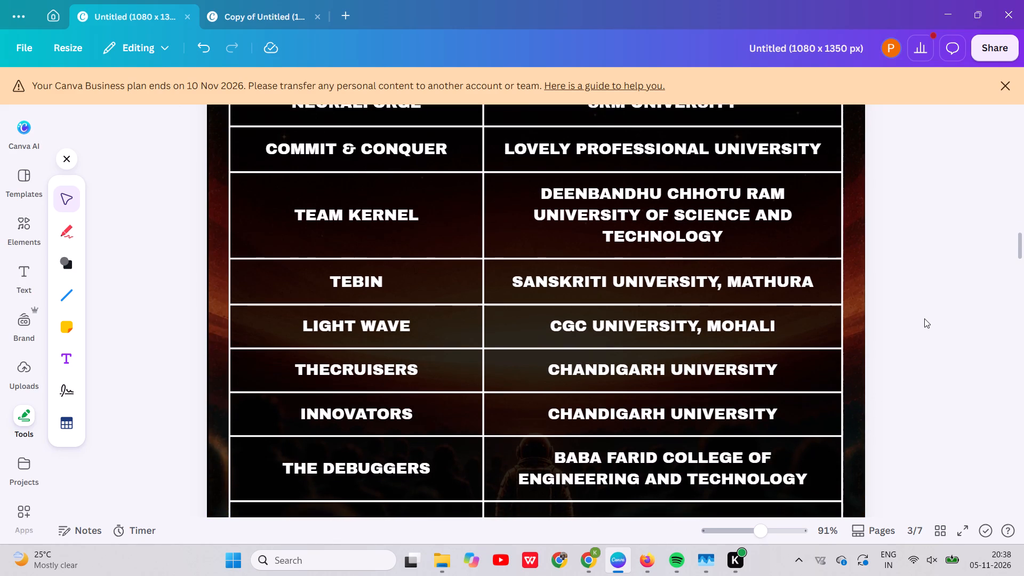
pyautogui.scroll(-4, 924, 318)
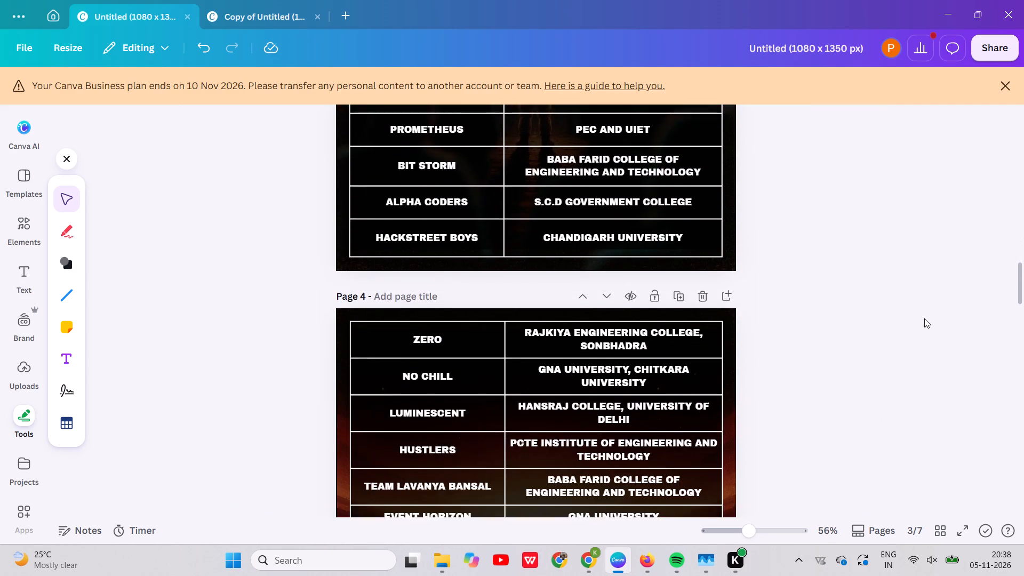
pyautogui.scroll(-6, 924, 318)
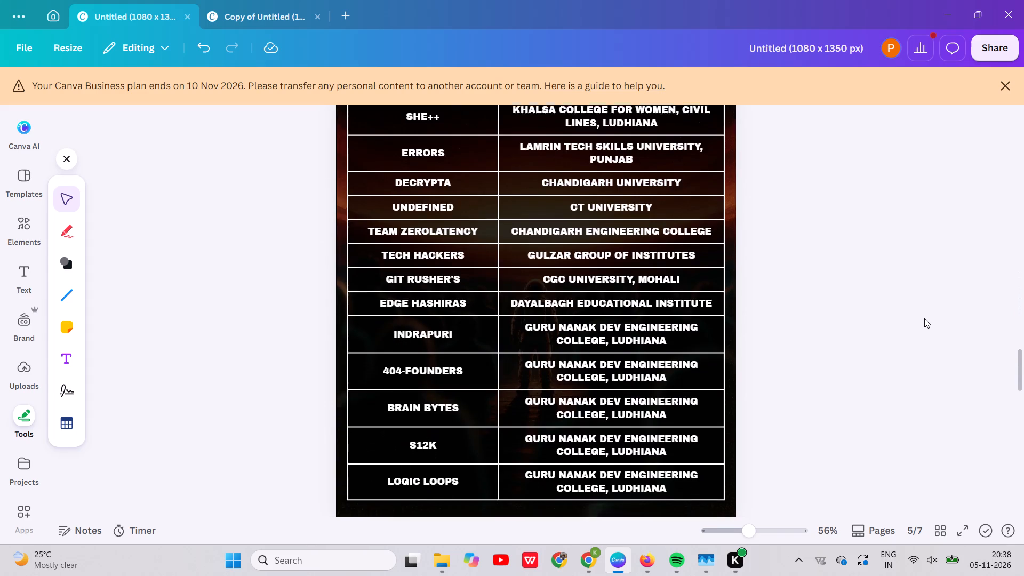
pyautogui.scroll(-5, 924, 318)
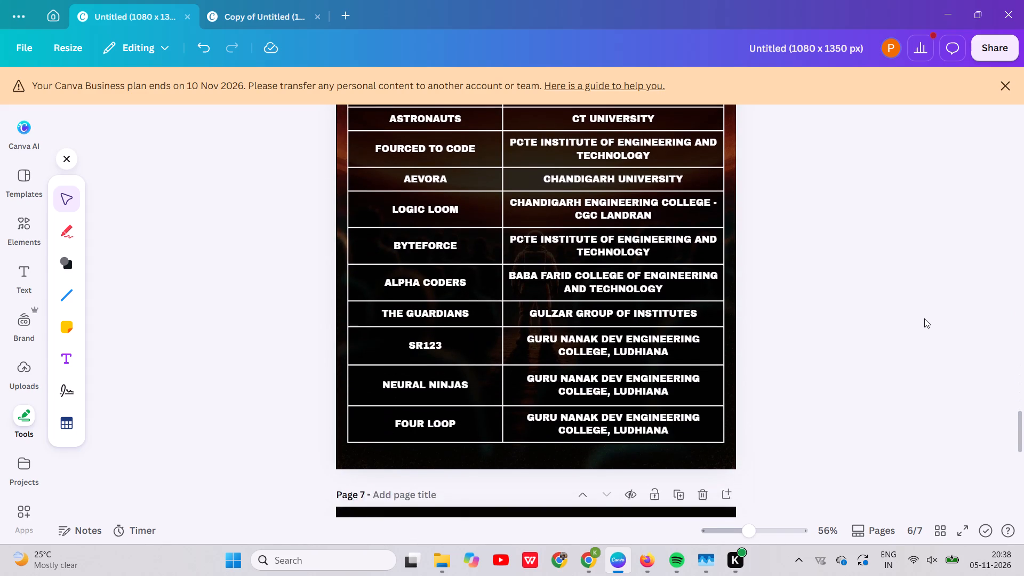
pyautogui.scroll(1, 924, 318)
pyautogui.scroll(-2, 793, 439)
pyautogui.click(551, 382)
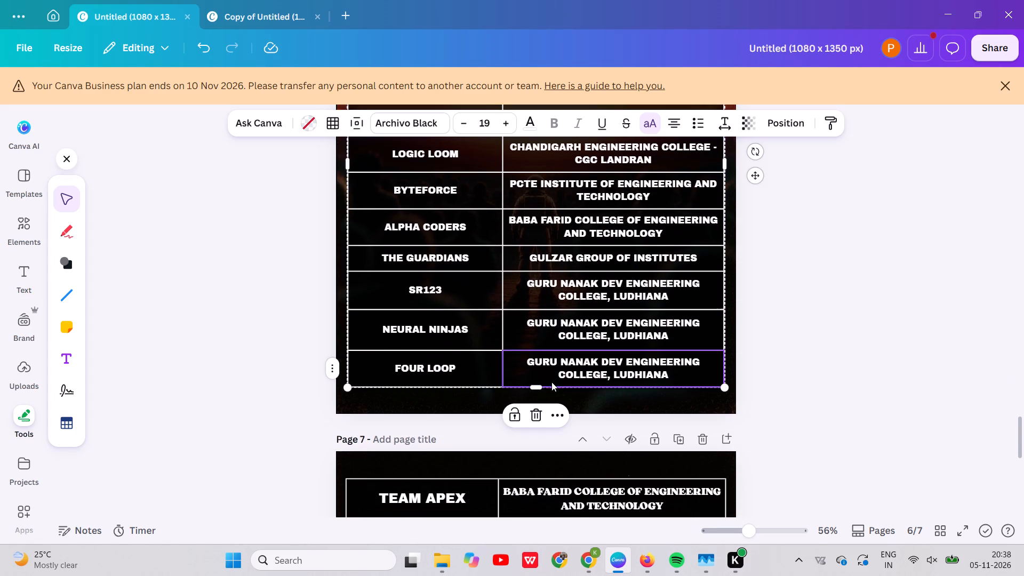
pyautogui.moveTo(535, 388); pyautogui.dragTo(535, 395)
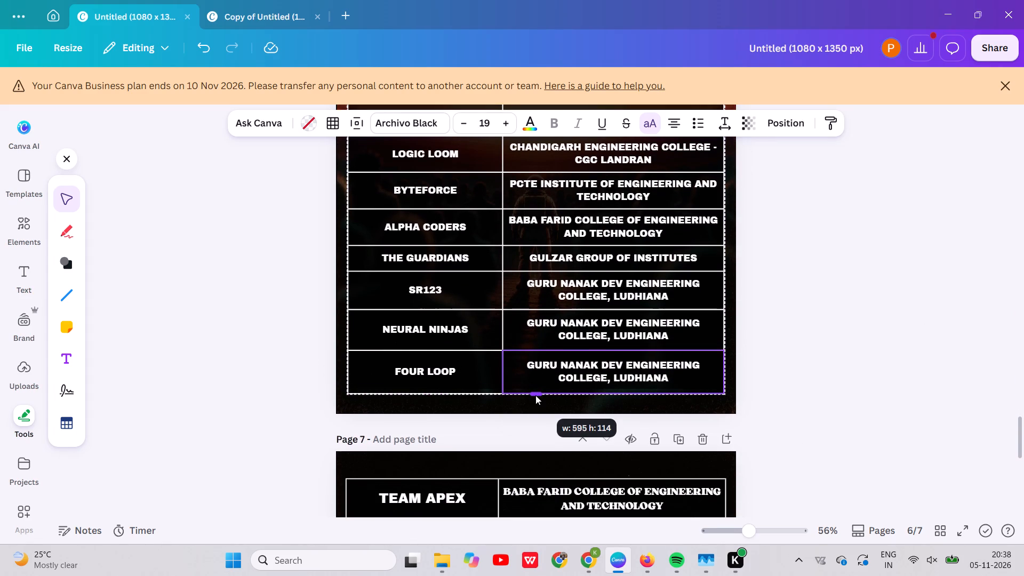
pyautogui.moveTo(535, 395); pyautogui.dragTo(535, 397)
# Stretch the page 6 table's top edge slightly upward to make the HAIL MARY row taller.
pyautogui.scroll(4, 538, 347)
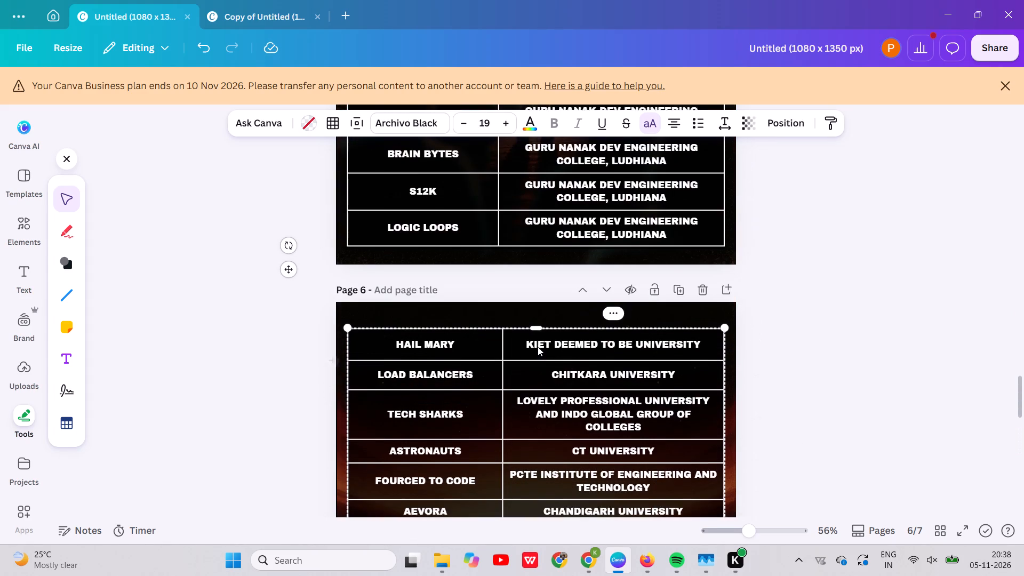
pyautogui.moveTo(536, 337); pyautogui.dragTo(536, 330)
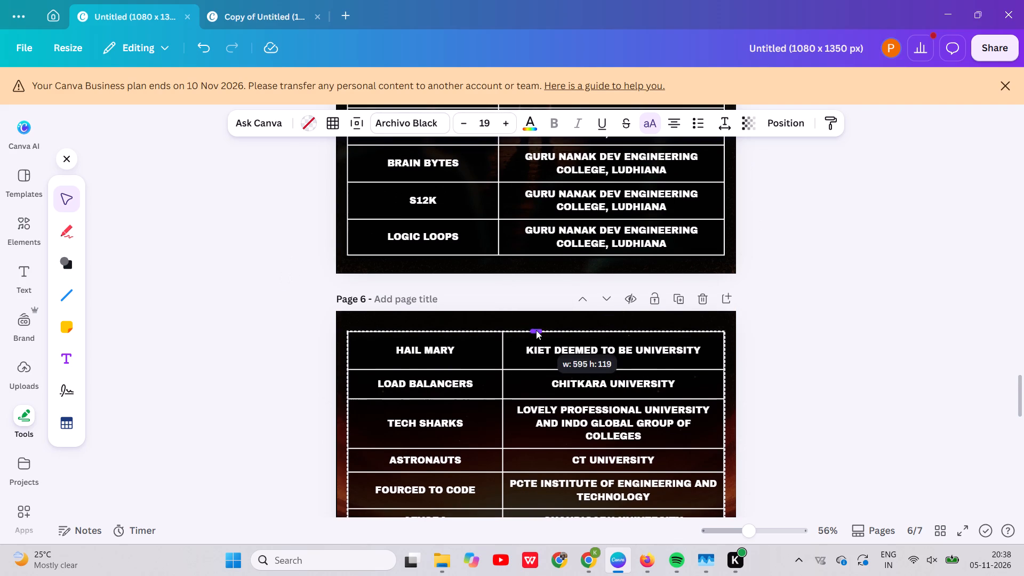
pyautogui.moveTo(536, 330); pyautogui.dragTo(536, 331)
pyautogui.click(764, 348)
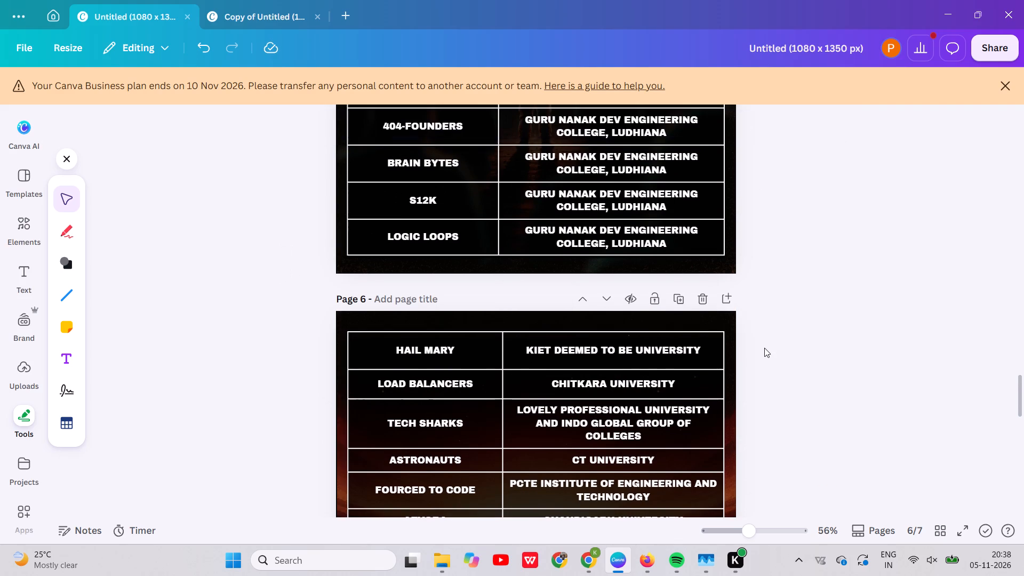
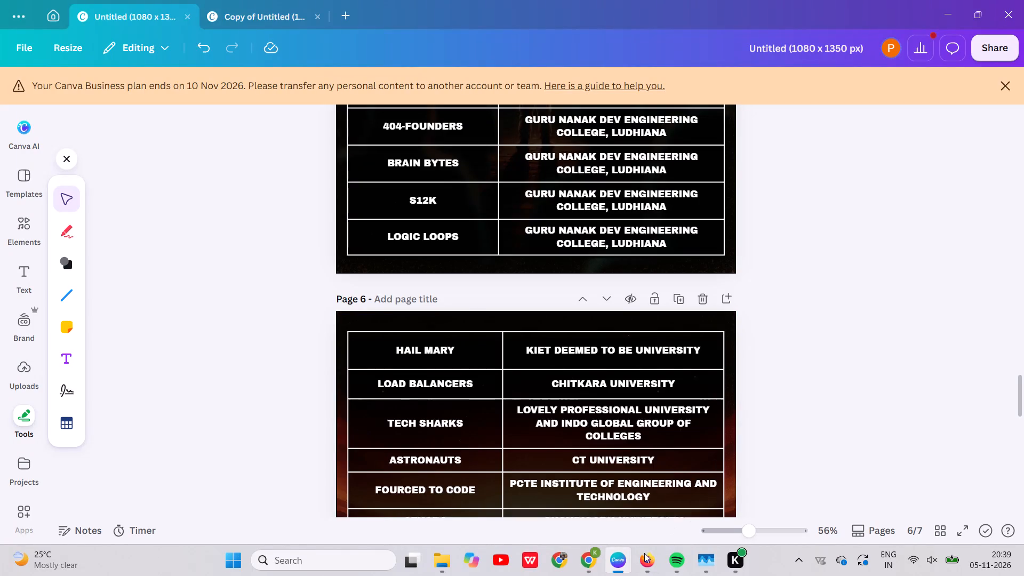
# Reduce the TEAM APEX cell text in the page 7 table to font size 19.
pyautogui.scroll(-3, 779, 341)
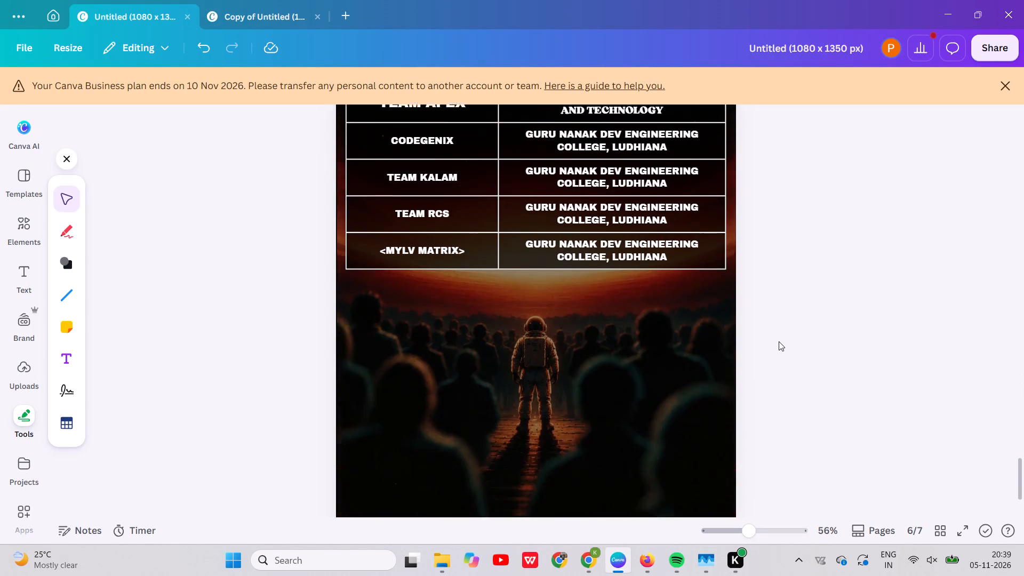
pyautogui.scroll(-2, 779, 341)
pyautogui.scroll(3, 779, 341)
pyautogui.click(452, 219)
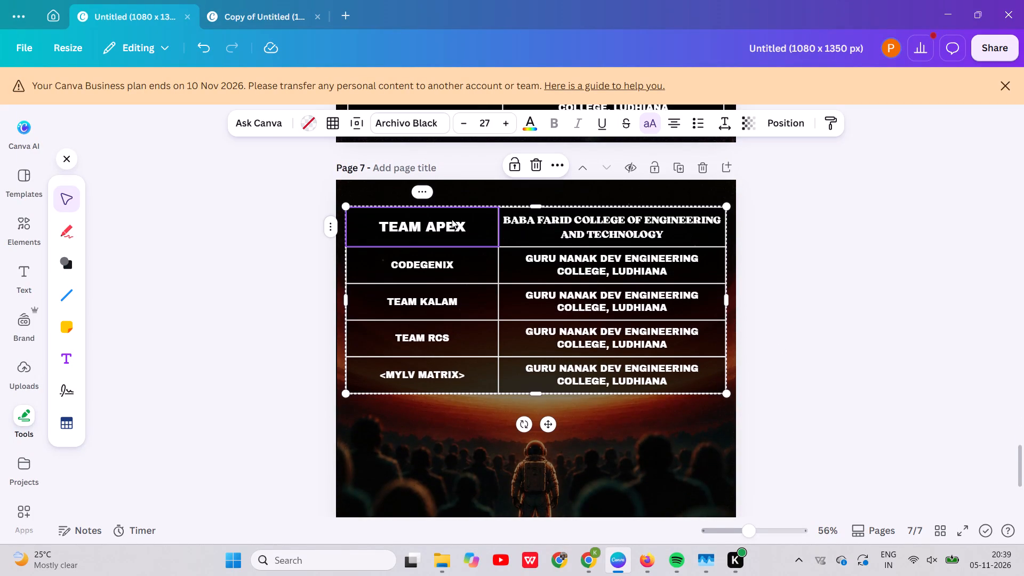
pyautogui.click(452, 219)
pyautogui.click(592, 236)
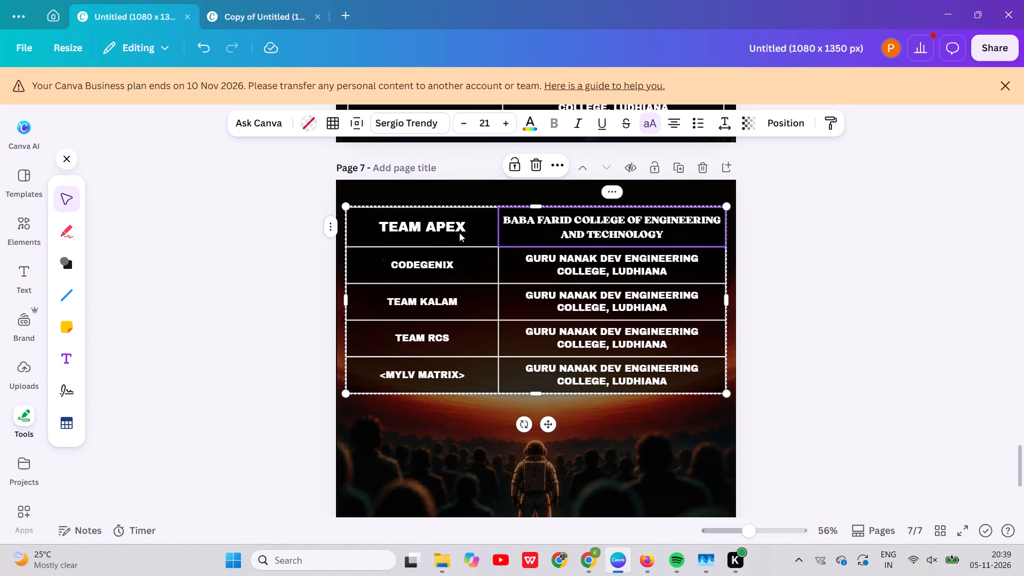
pyautogui.click(440, 232)
pyautogui.tripleClick(463, 122)
pyautogui.doubleClick(463, 122)
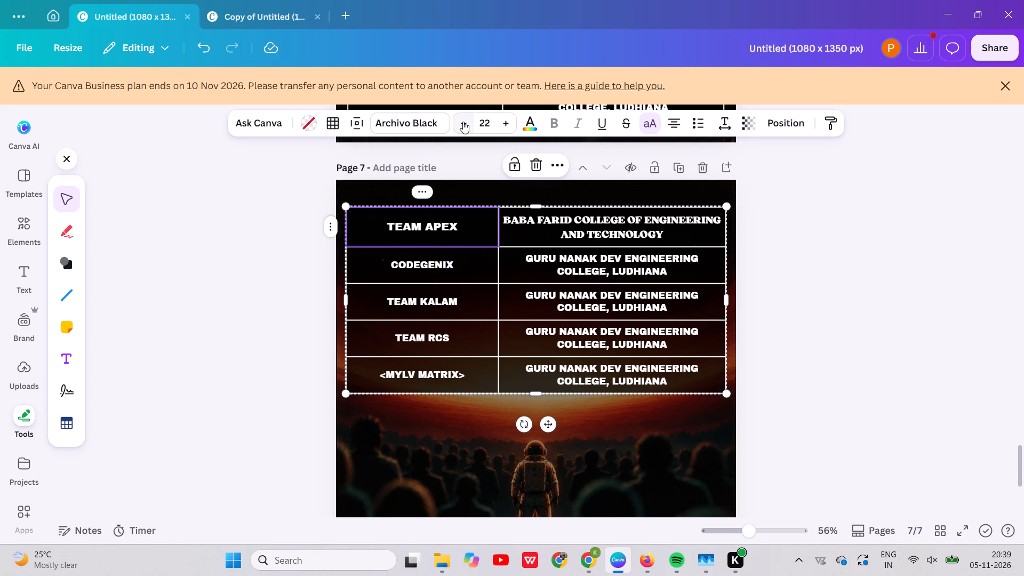
pyautogui.click(464, 124)
pyautogui.click(464, 124)
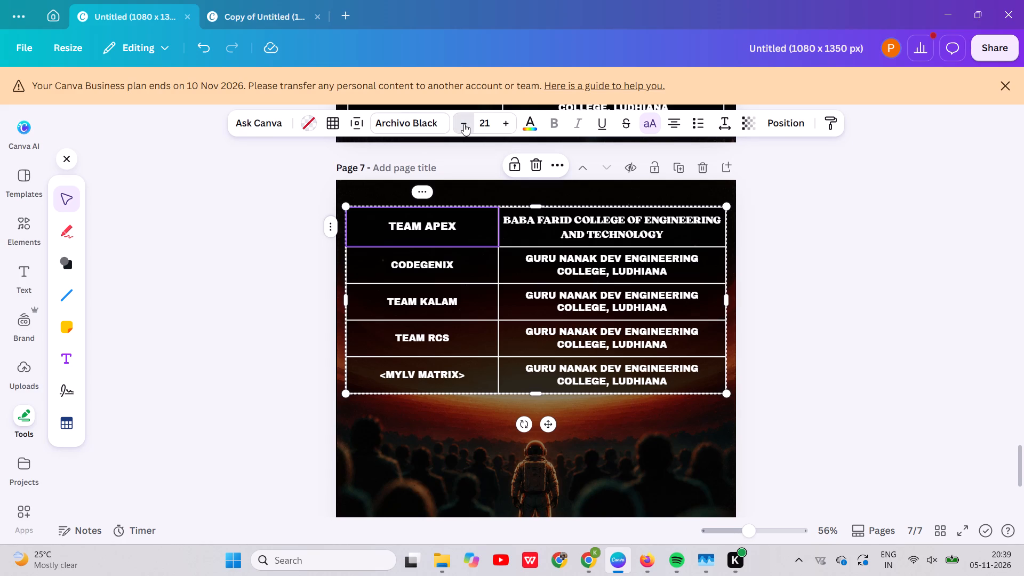
pyautogui.click(464, 124)
# Set the Baba Farid College of Engineering and Technology cell text in the page 7 table to font size 19.
pyautogui.click(582, 224)
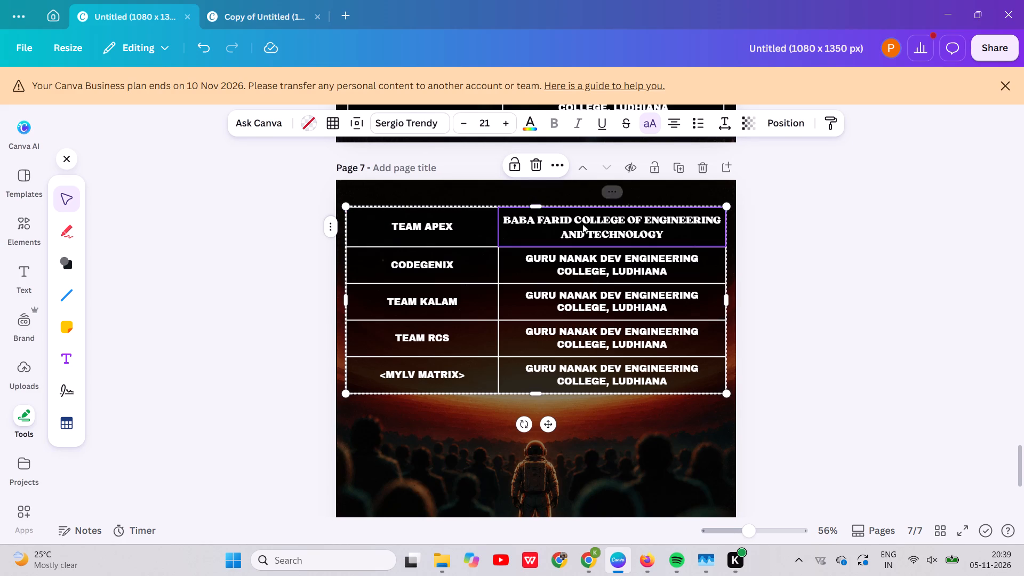
pyautogui.doubleClick(468, 126)
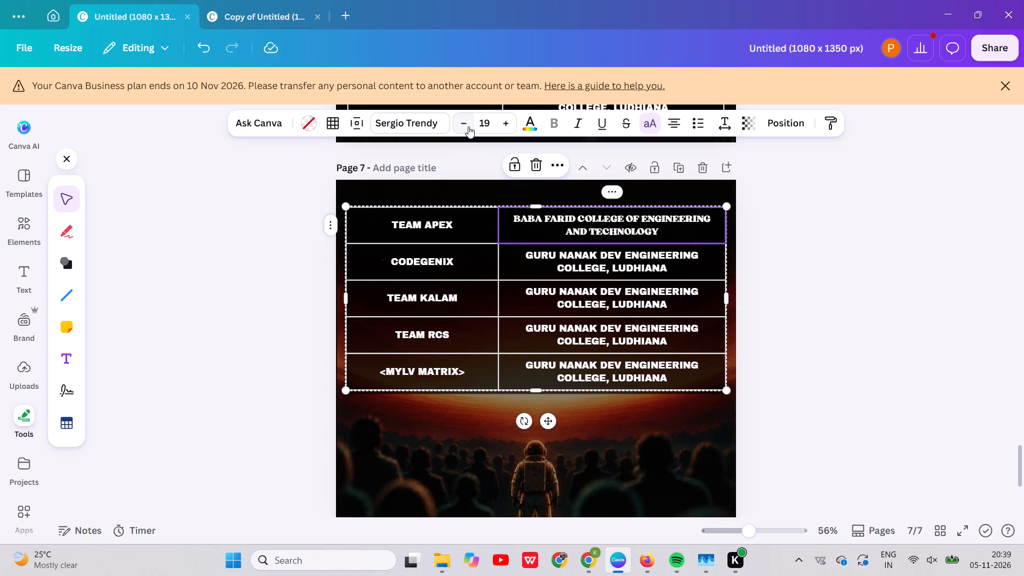
pyautogui.click(451, 260)
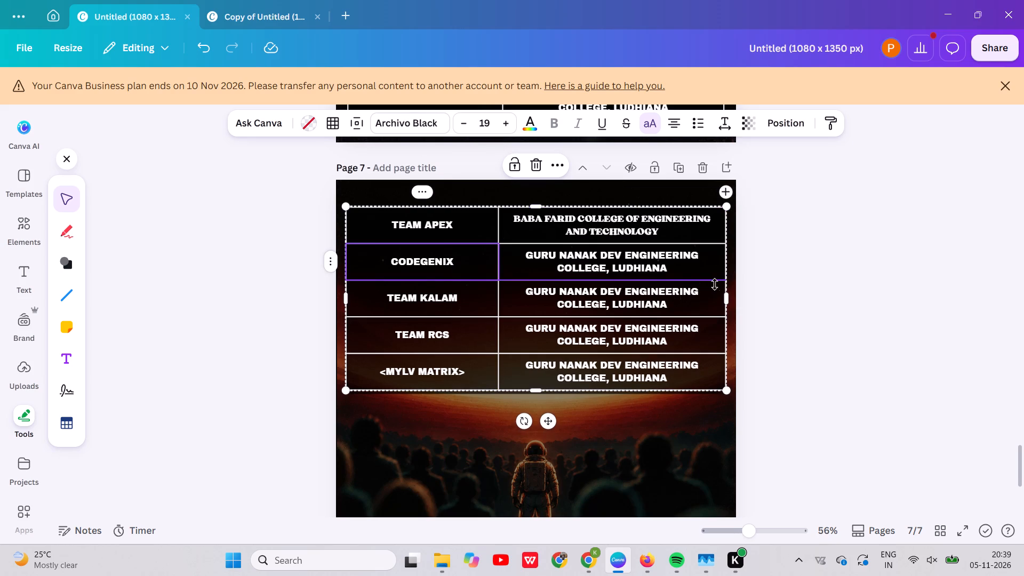
pyautogui.click(805, 331)
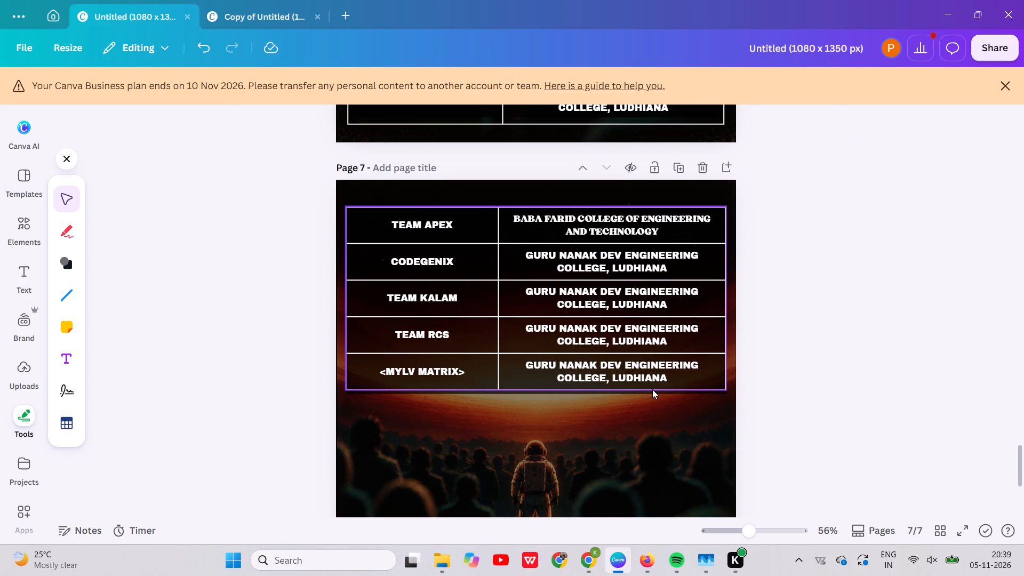
# Shorten the dark rectangle behind the page 7 table so its bottom edge lines up with the table's bottom border.
pyautogui.click(652, 389)
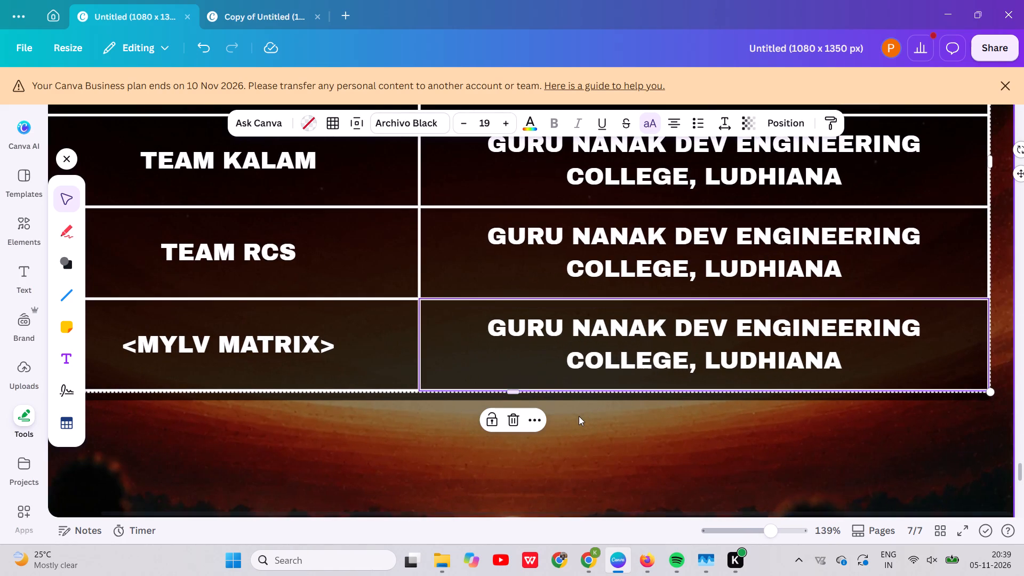
pyautogui.click(557, 399)
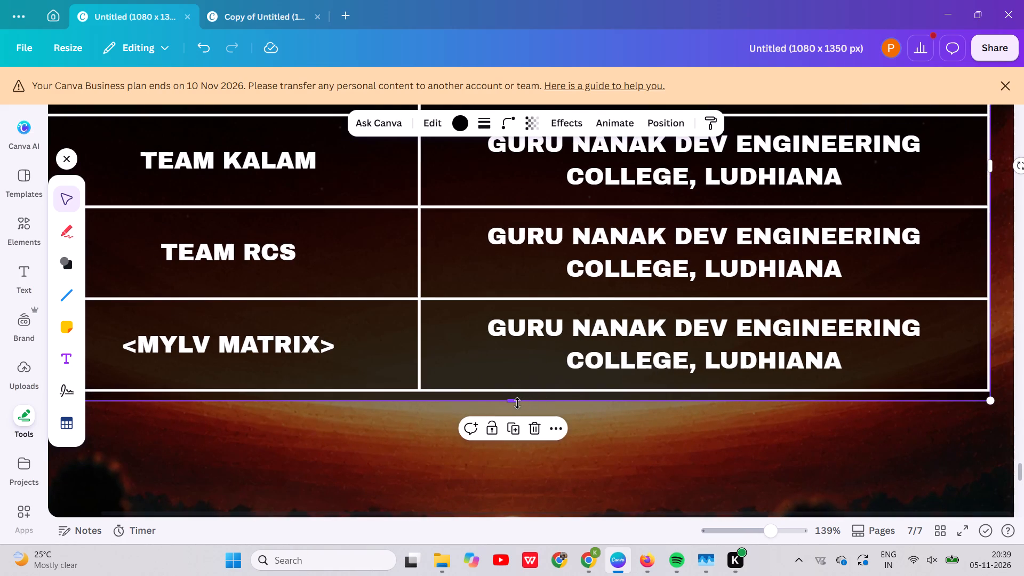
pyautogui.moveTo(517, 403); pyautogui.dragTo(516, 398)
pyautogui.click(593, 452)
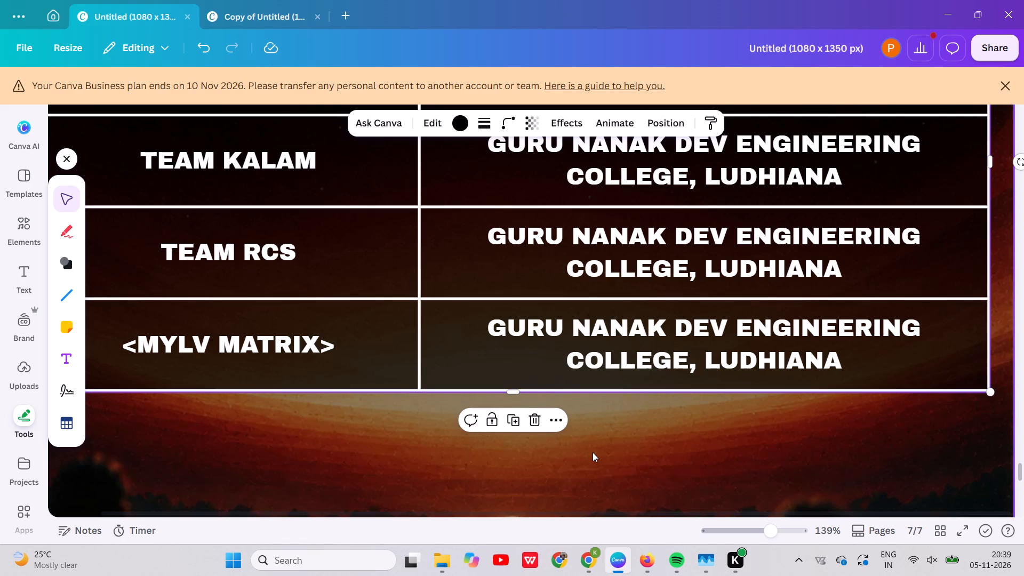
pyautogui.click(834, 382)
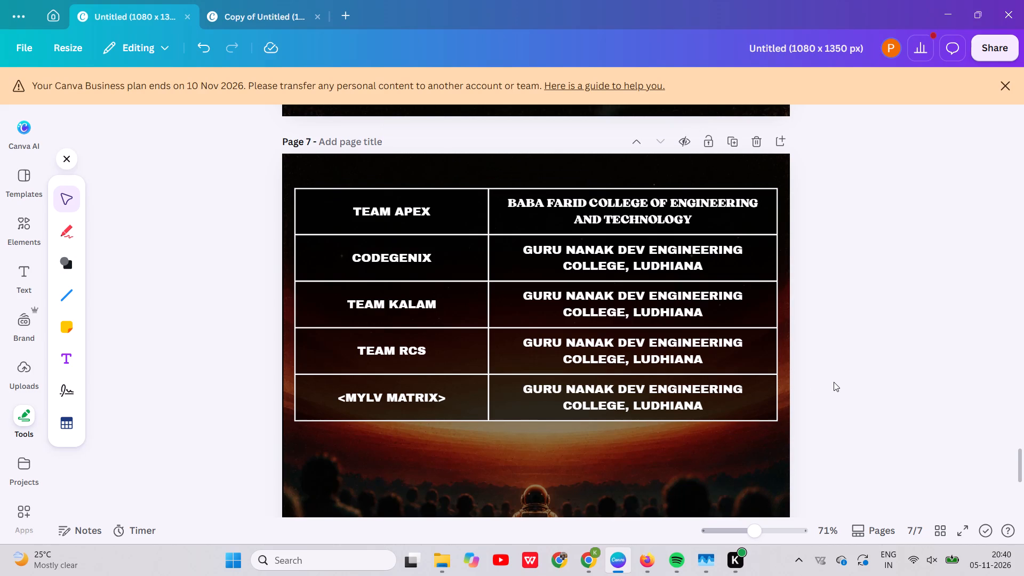
pyautogui.click(871, 387)
# Review the tables from page 7 back up to page 3 for consistent text size, row spacing and margins.
pyautogui.scroll(2, 871, 387)
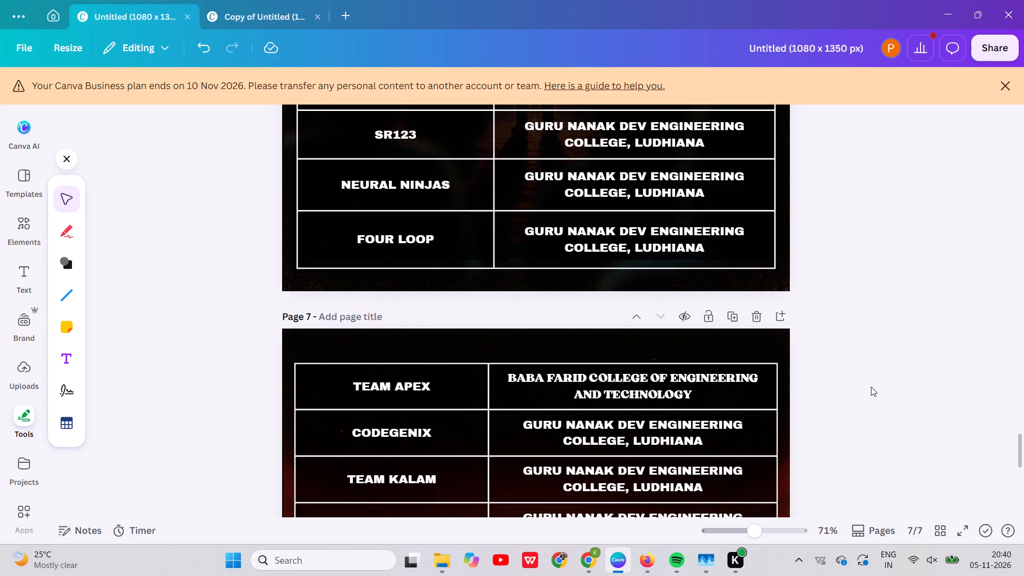
pyautogui.scroll(3, 860, 365)
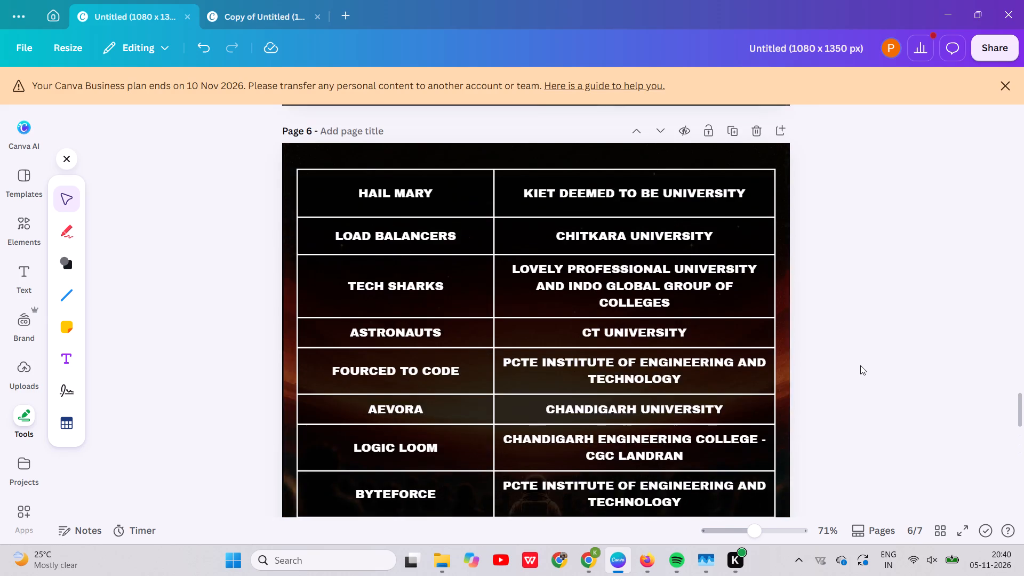
pyautogui.scroll(6, 860, 365)
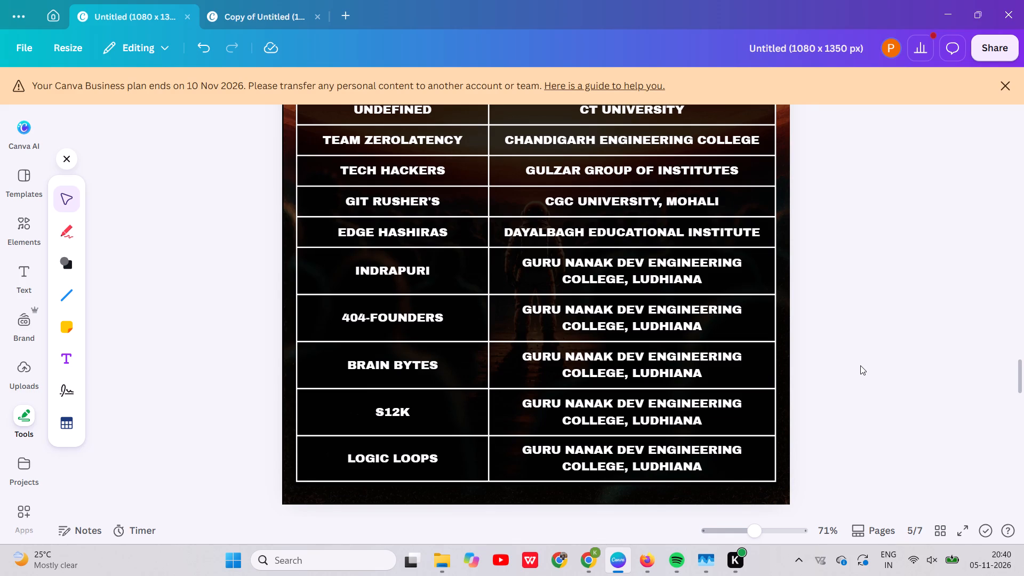
pyautogui.scroll(3, 847, 357)
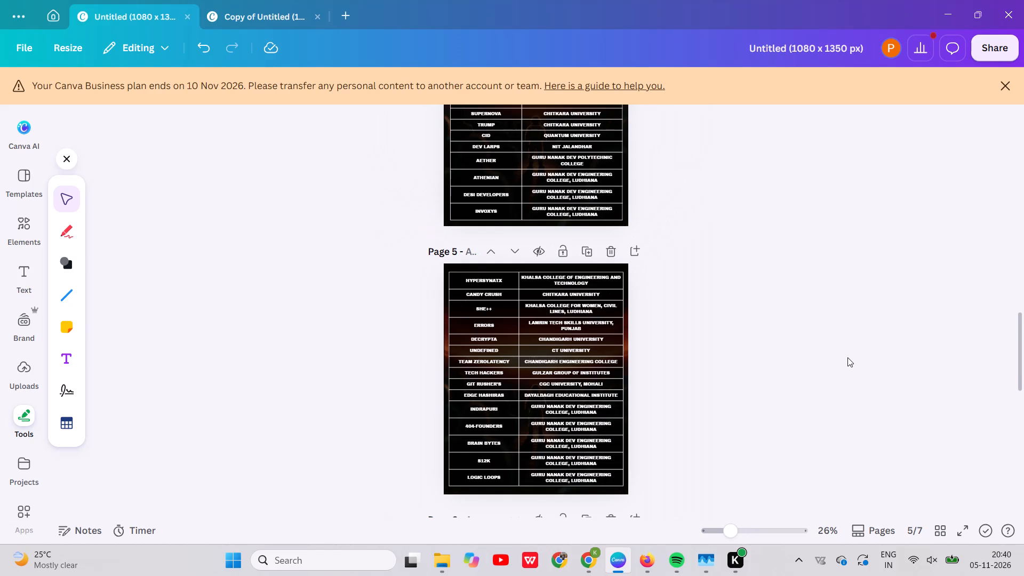
pyautogui.scroll(5, 847, 357)
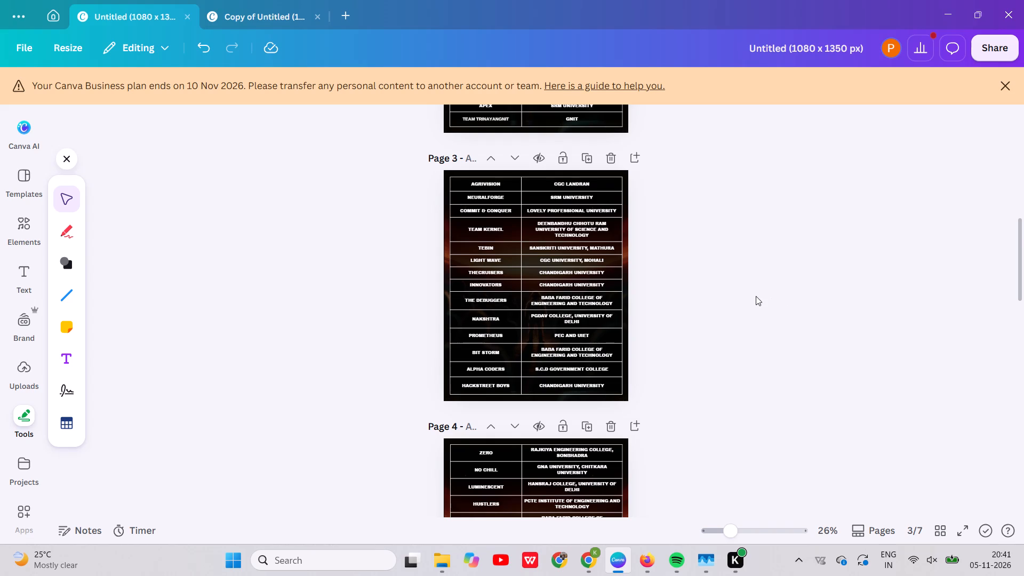
pyautogui.scroll(-1, 756, 296)
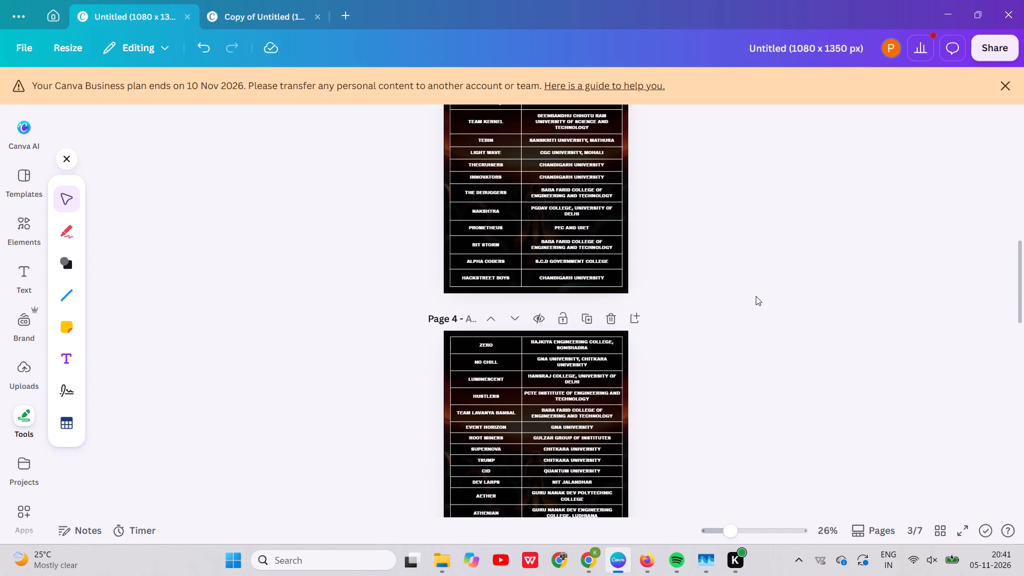
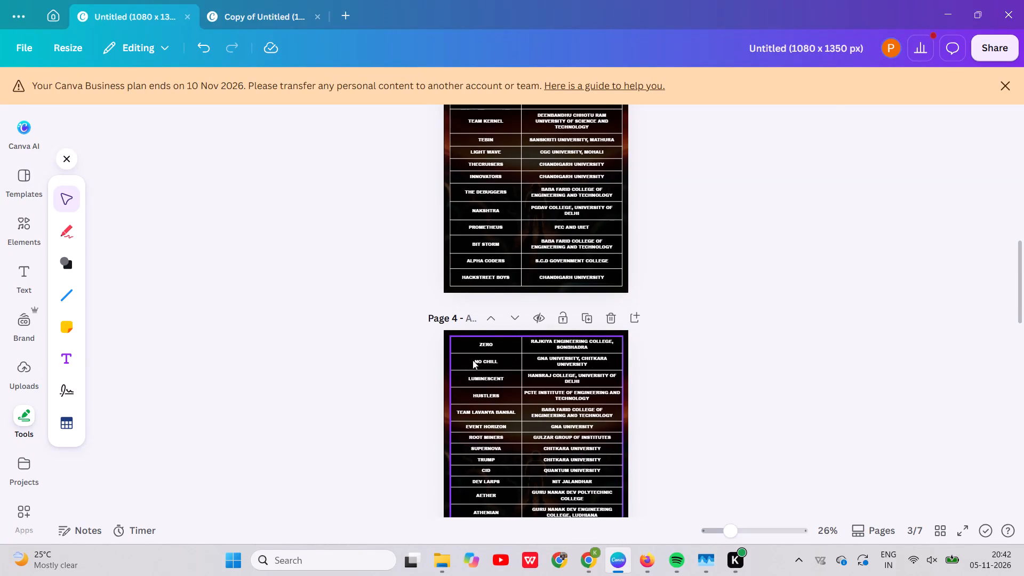
# Check the font size of the NO CHILL cell on page 4 and the font and size of the TEAM KERNEL cell on page 3.
pyautogui.click(473, 360)
pyautogui.click(473, 360)
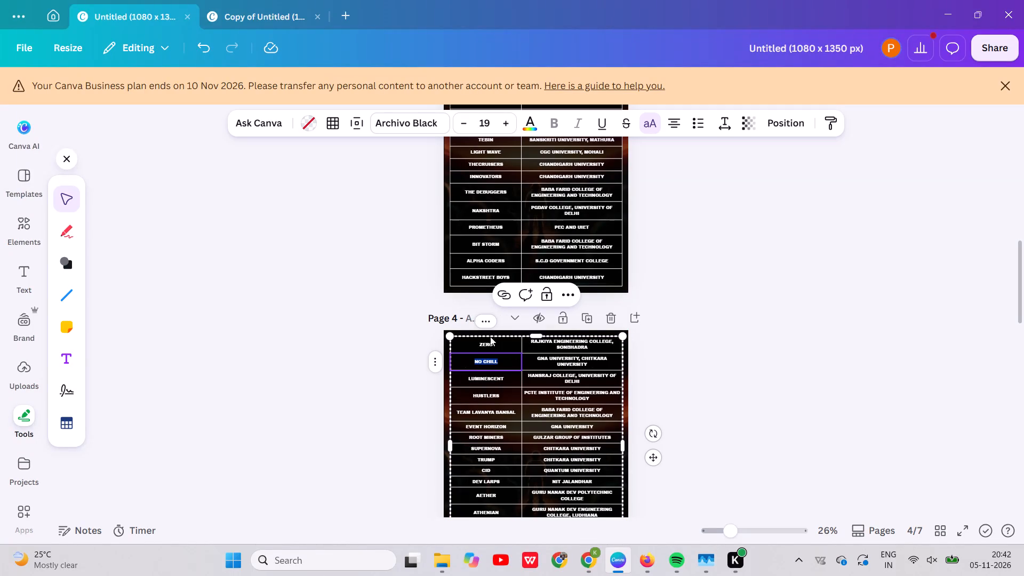
pyautogui.click(493, 125)
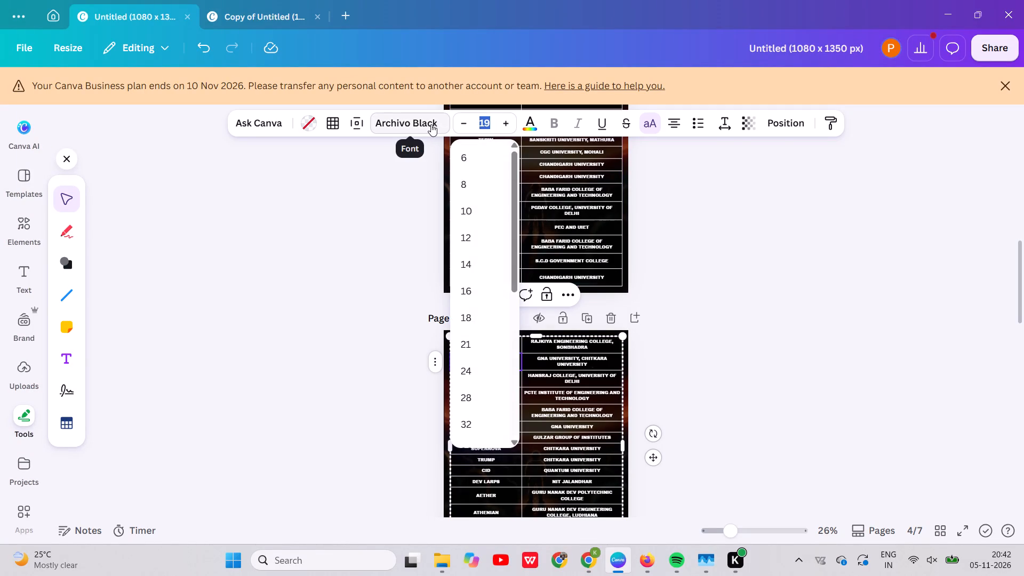
pyautogui.click(283, 210)
pyautogui.scroll(1, 463, 351)
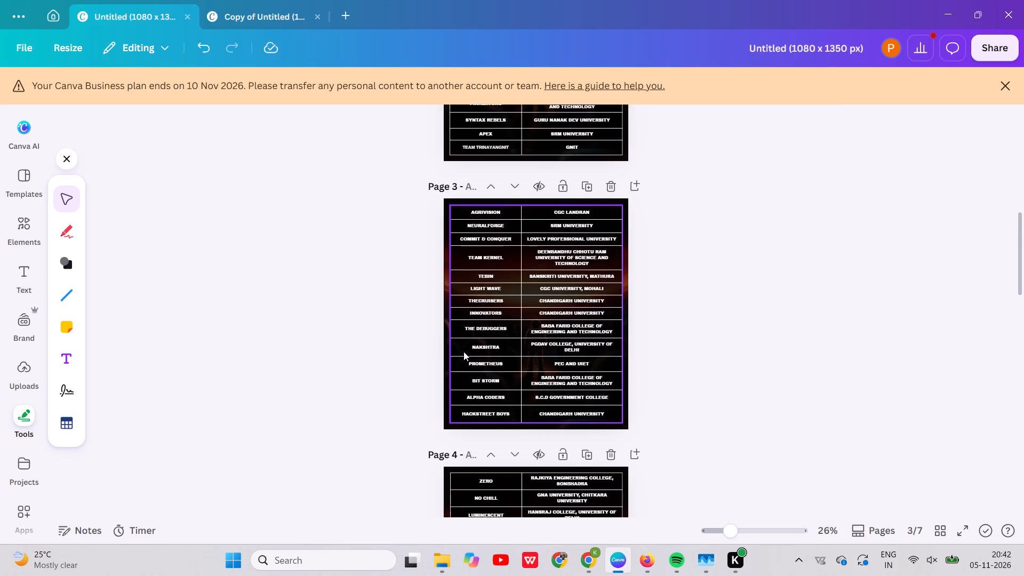
pyautogui.click(491, 254)
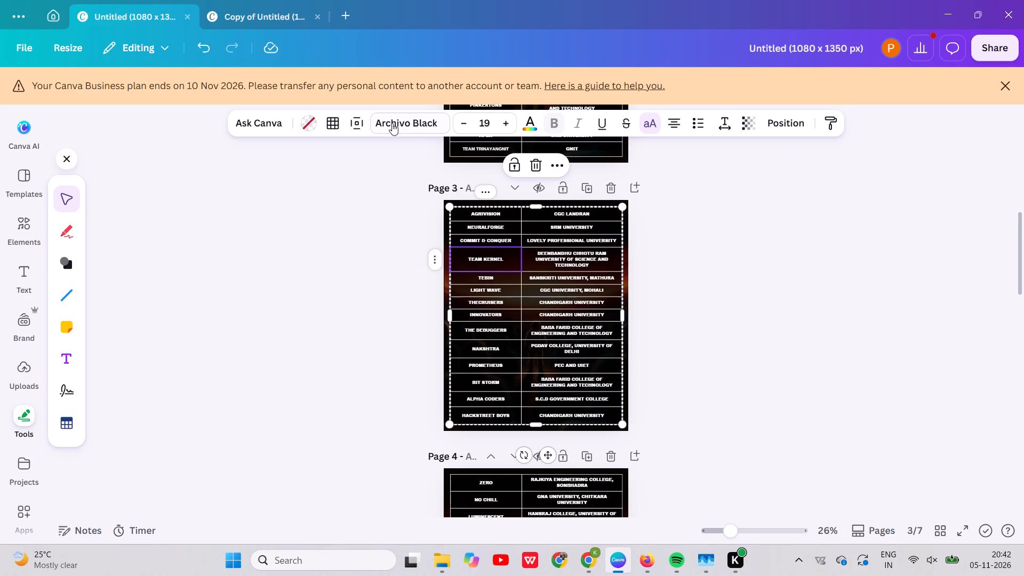
pyautogui.click(386, 121)
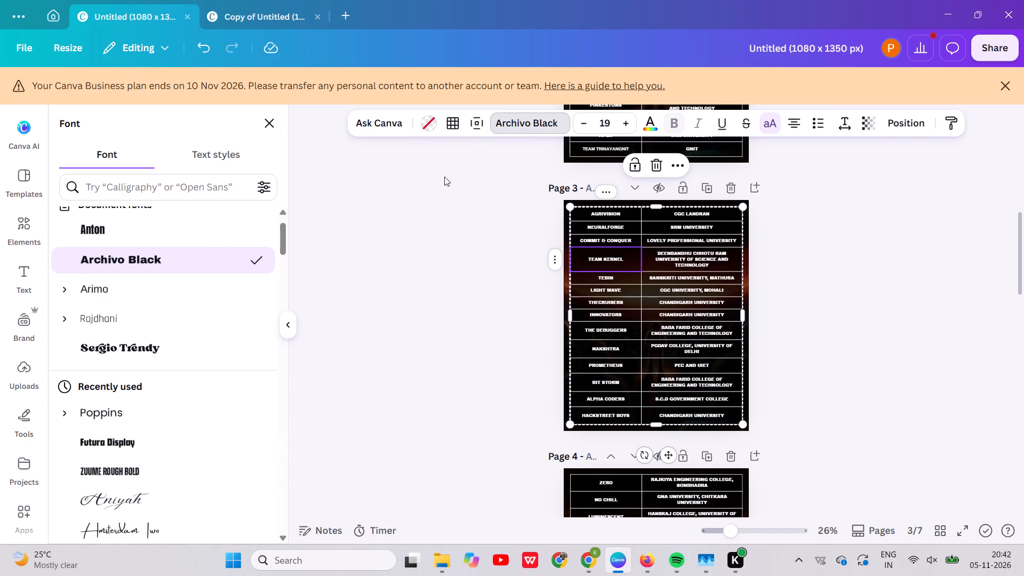
pyautogui.click(602, 122)
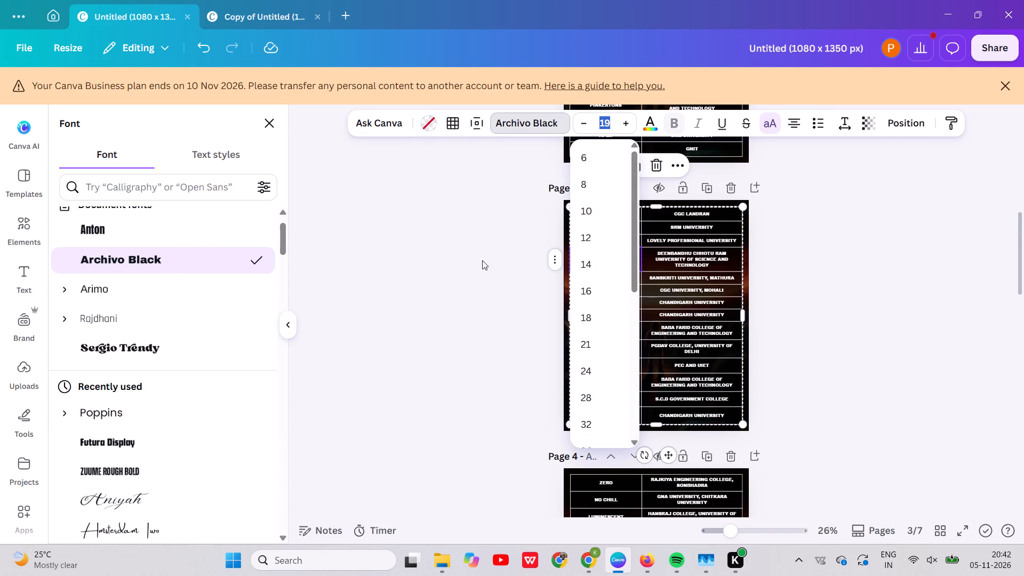
pyautogui.click(442, 296)
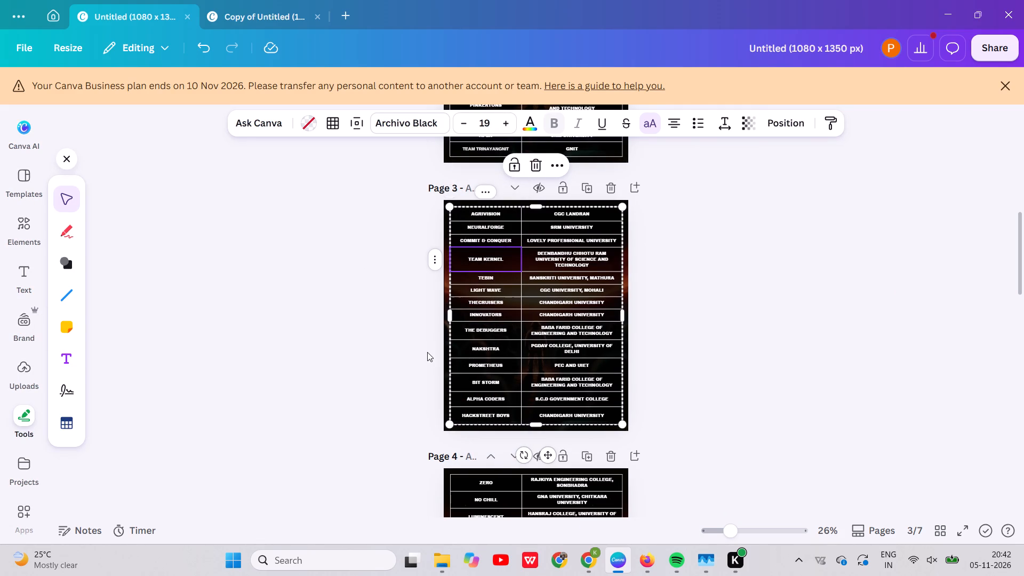
pyautogui.click(394, 379)
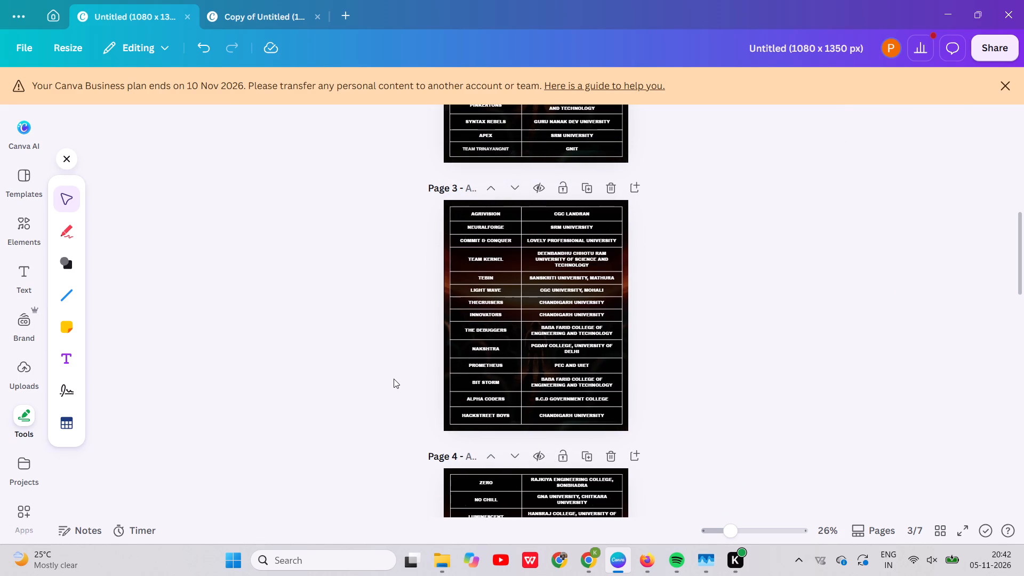
pyautogui.scroll(-3, 383, 343)
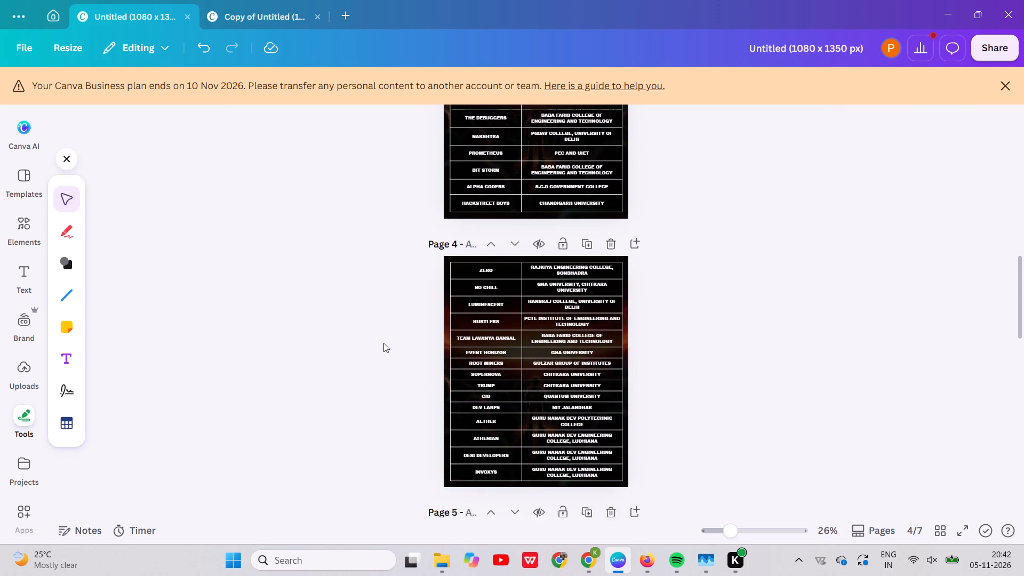
pyautogui.scroll(-5, 383, 343)
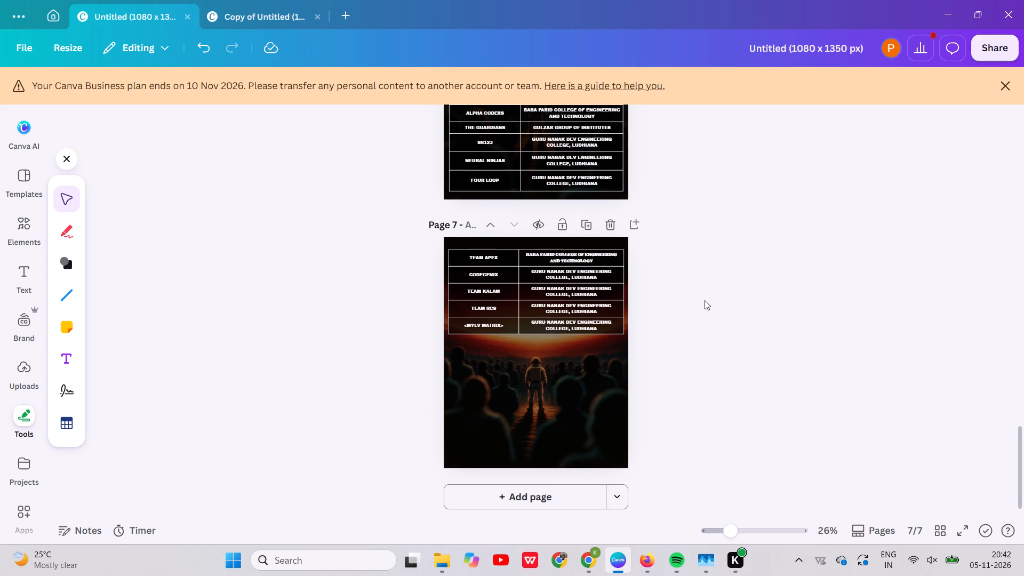
# Download all pages of the design as a PDF using the Digital preset.
pyautogui.click(989, 58)
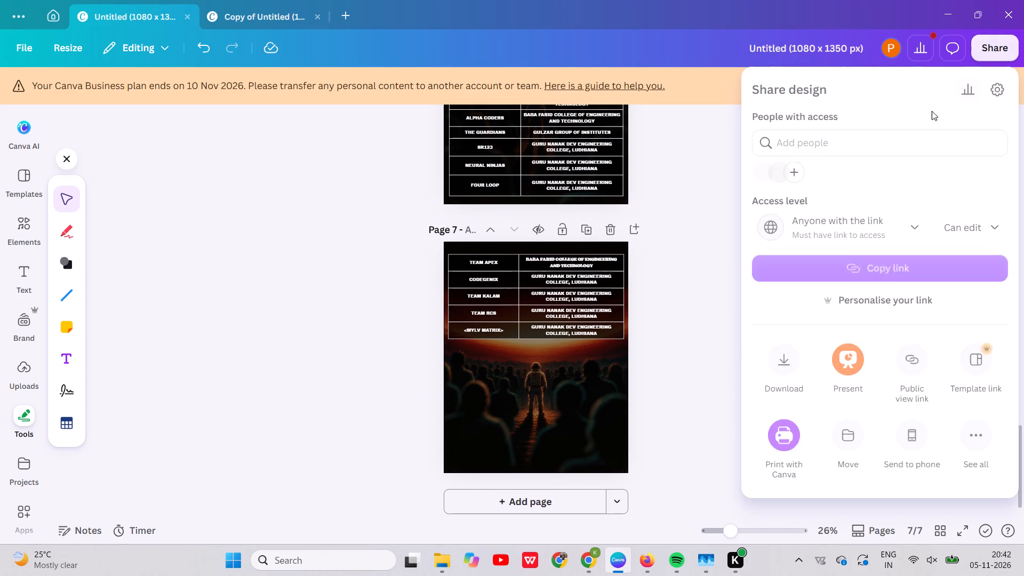
pyautogui.click(779, 381)
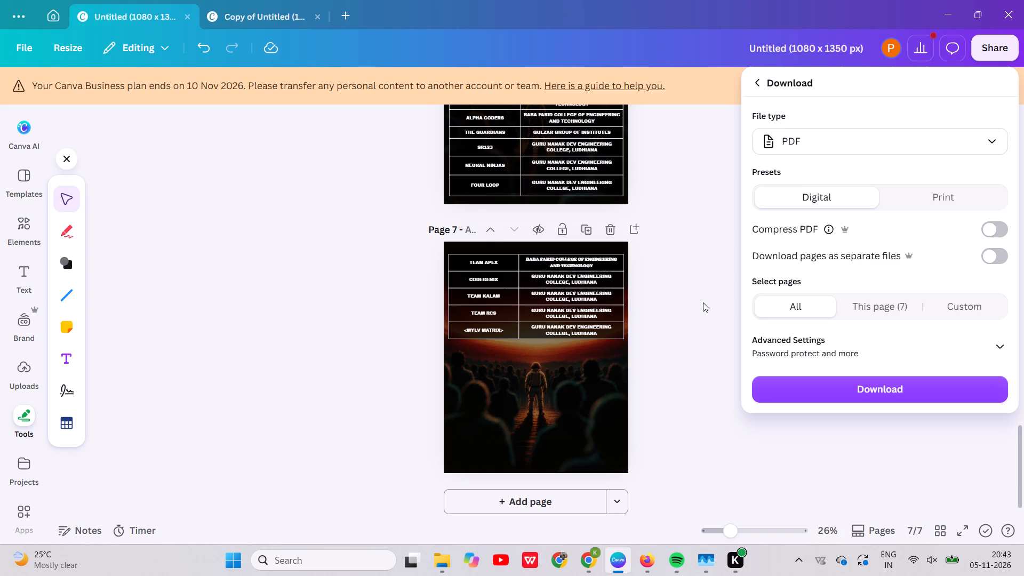
pyautogui.click(859, 382)
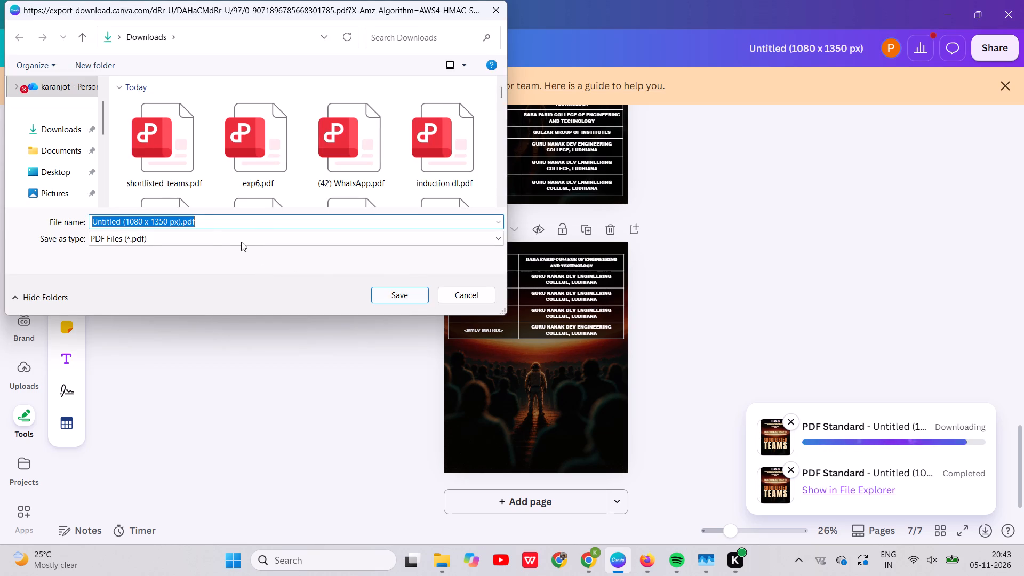
# Replace the suggested file name of the PDF with shortlisted, keeping the .pdf extension.
pyautogui.click(179, 221)
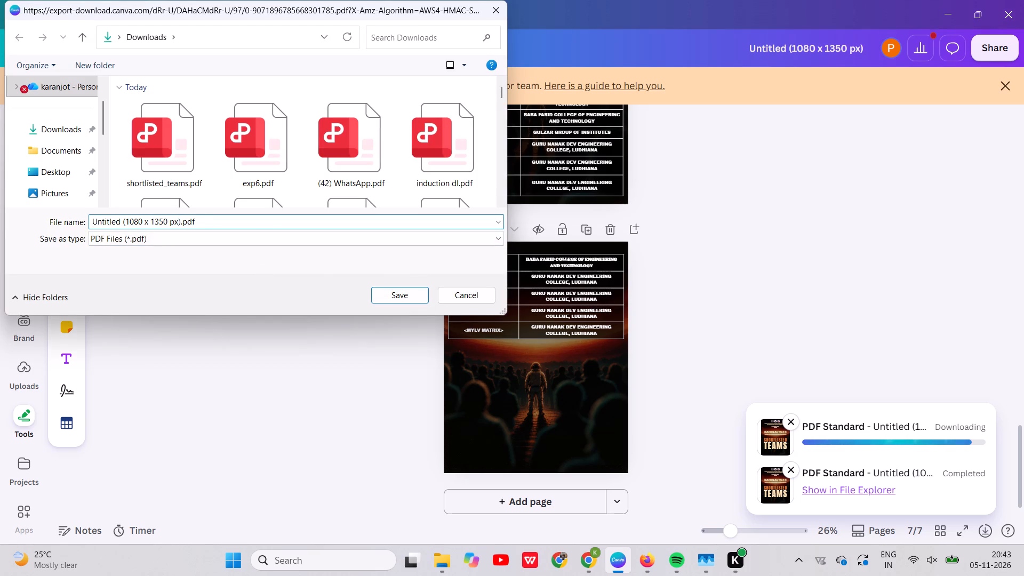
pyautogui.press('BackSpace')
pyautogui.press('BackSpace')
pyautogui.press('BackSpace')
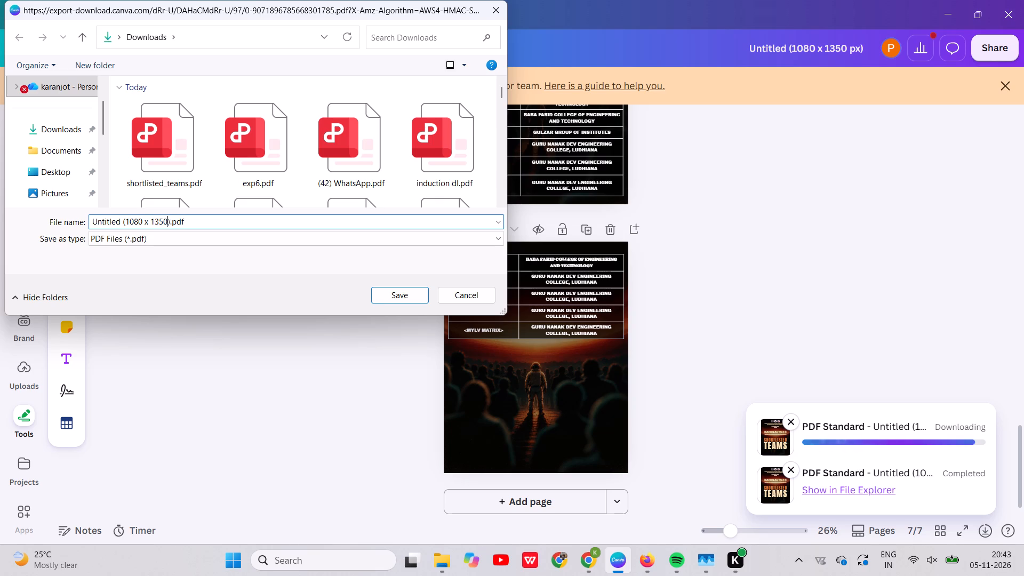
pyautogui.press('BackSpace')
pyautogui.press('BackSpace')
pyautogui.press('BackSpace')
pyautogui.press('BackSpace')
pyautogui.press('BackSpace')
pyautogui.press('BackSpace')
pyautogui.press('BackSpace')
pyautogui.press('BackSpace')
pyautogui.press('BackSpace')
pyautogui.press('BackSpace')
pyautogui.press('BackSpace')
pyautogui.press('BackSpace')
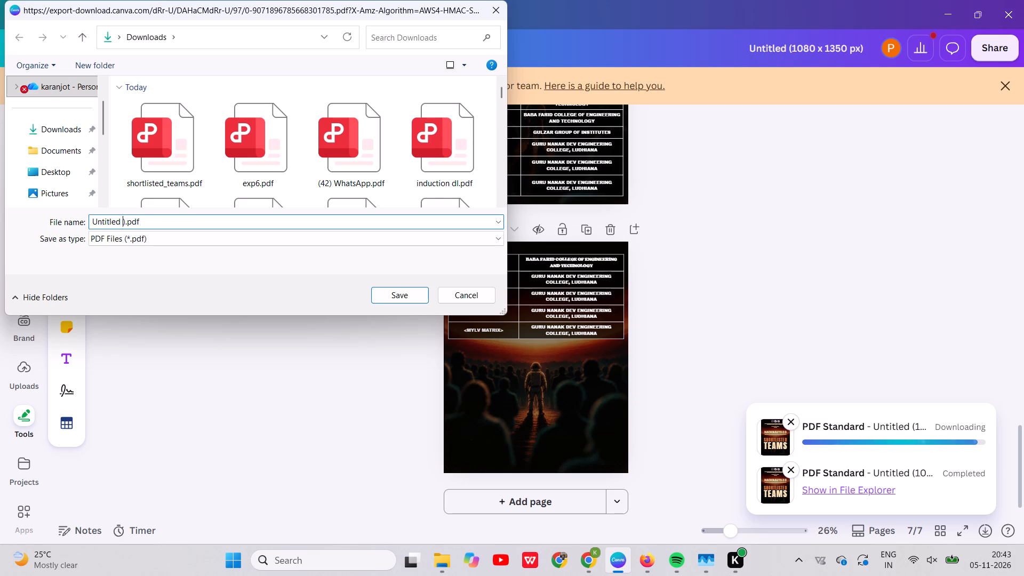
pyautogui.press('BackSpace')
pyautogui.press('space')
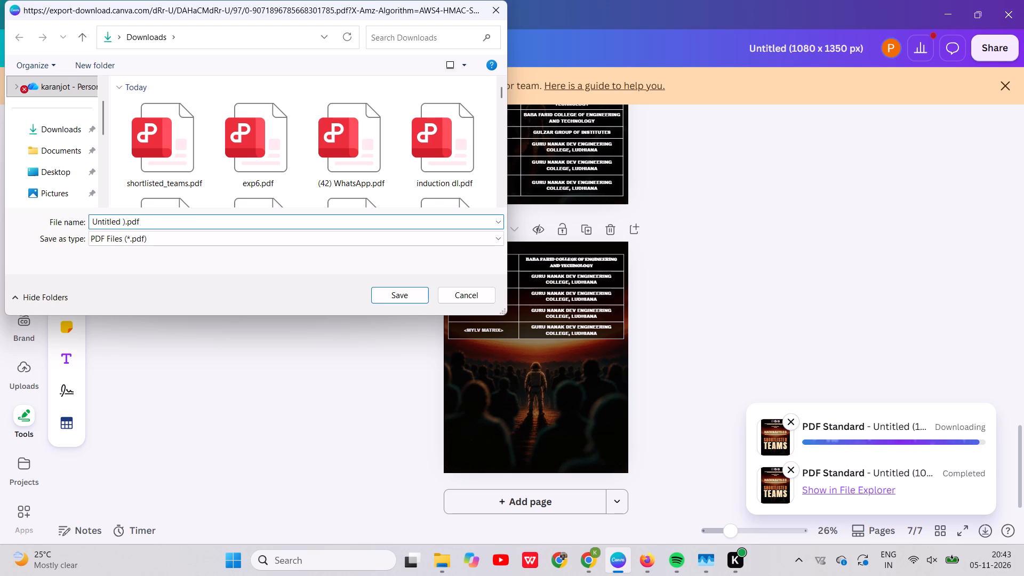
pyautogui.press('BackSpace')
pyautogui.press('BackSpace')
pyautogui.press('BackSpace')
pyautogui.press('BackSpace')
pyautogui.press('BackSpace')
pyautogui.press('BackSpace')
pyautogui.press('BackSpace')
pyautogui.press('BackSpace')
pyautogui.press('BackSpace')
pyautogui.press('BackSpace')
pyautogui.press('BackSpace')
pyautogui.press('BackSpace')
pyautogui.press('BackSpace')
pyautogui.press('BackSpace')
pyautogui.press('BackSpace')
pyautogui.press('BackSpace')
pyautogui.write('sh')
pyautogui.write('ort')
pyautogui.write('listed')
pyautogui.press('space')
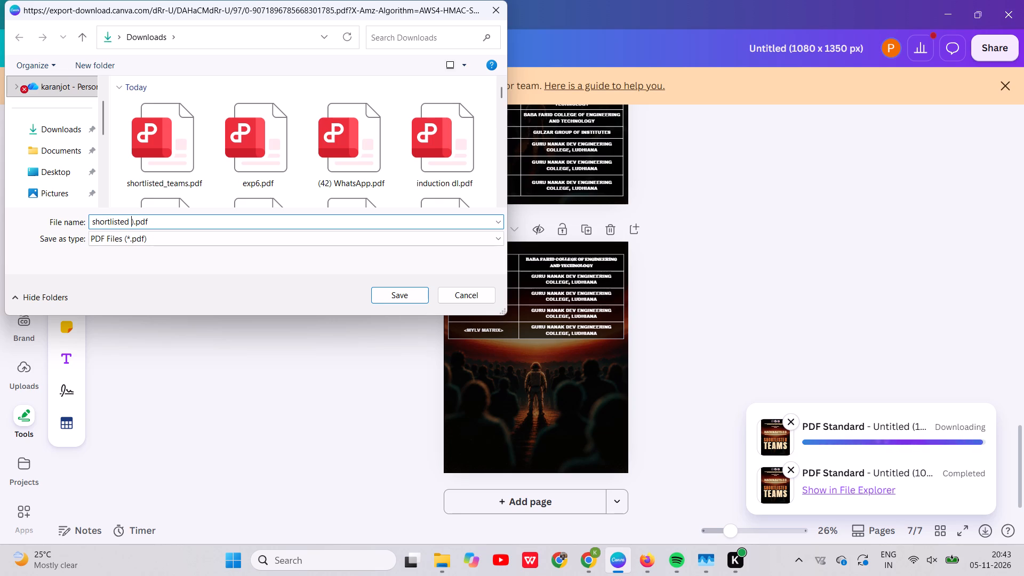
pyautogui.press('Right')
pyautogui.press('BackSpace')
pyautogui.press('BackSpace')
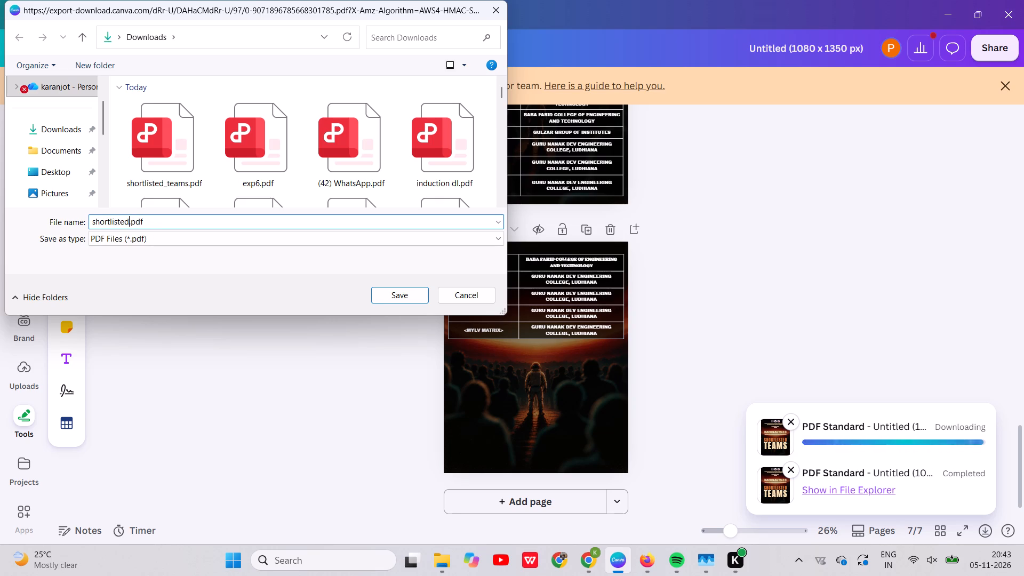